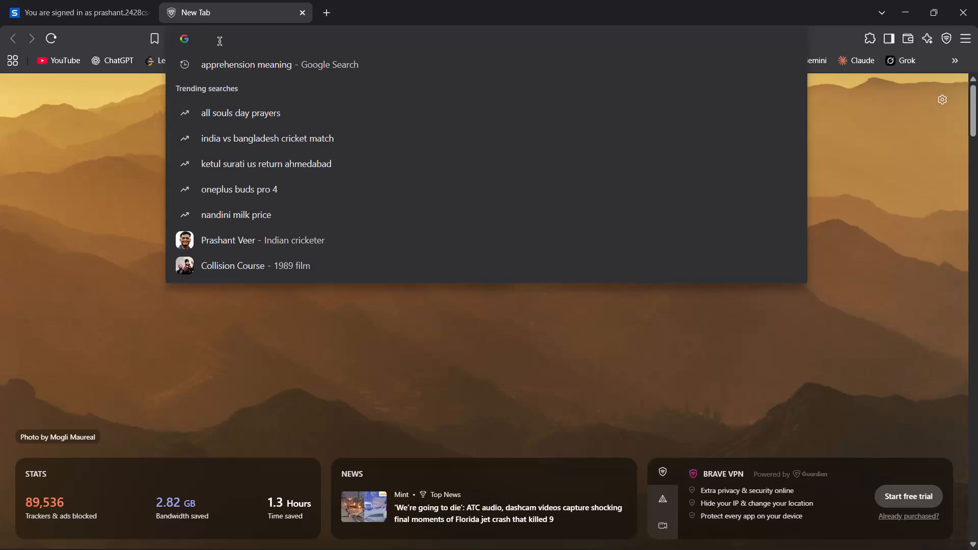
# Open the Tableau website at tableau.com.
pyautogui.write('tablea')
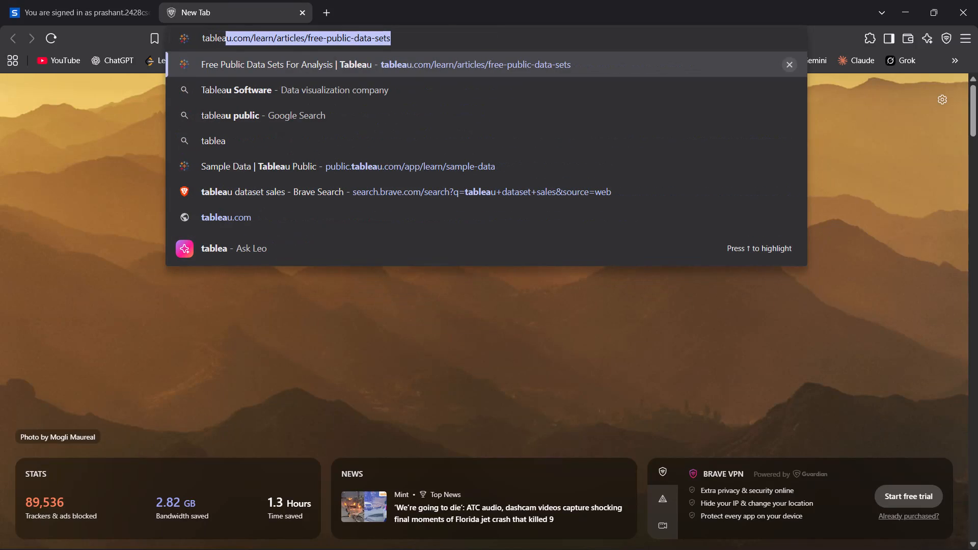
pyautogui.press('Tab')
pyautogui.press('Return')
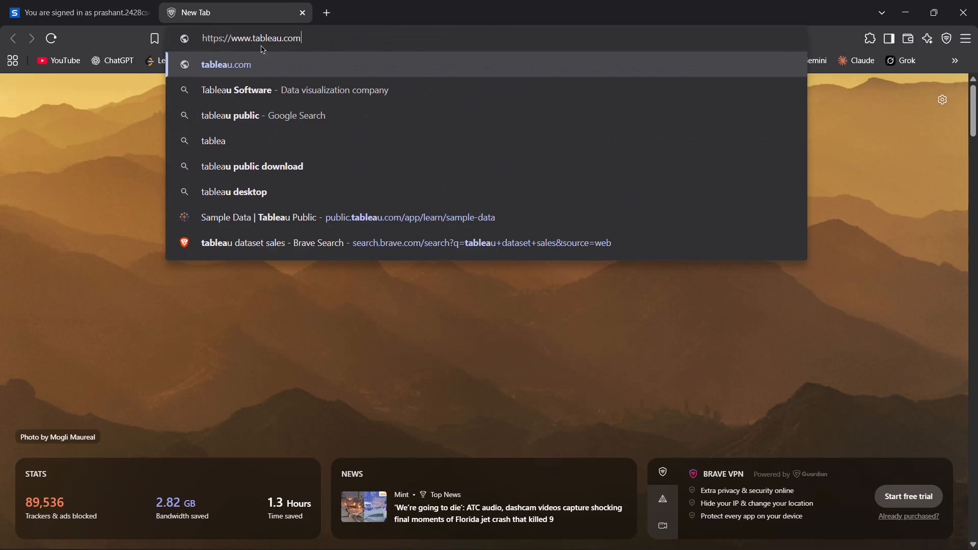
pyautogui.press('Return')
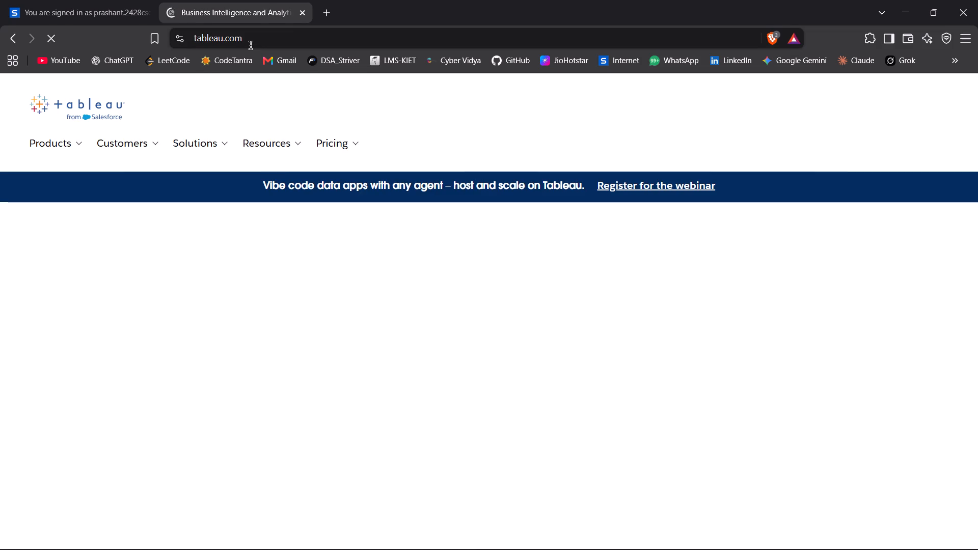
# Look through the Tableau home page from its opening banner down to the product and keynote sections.
pyautogui.scroll(-1, 379, 334)
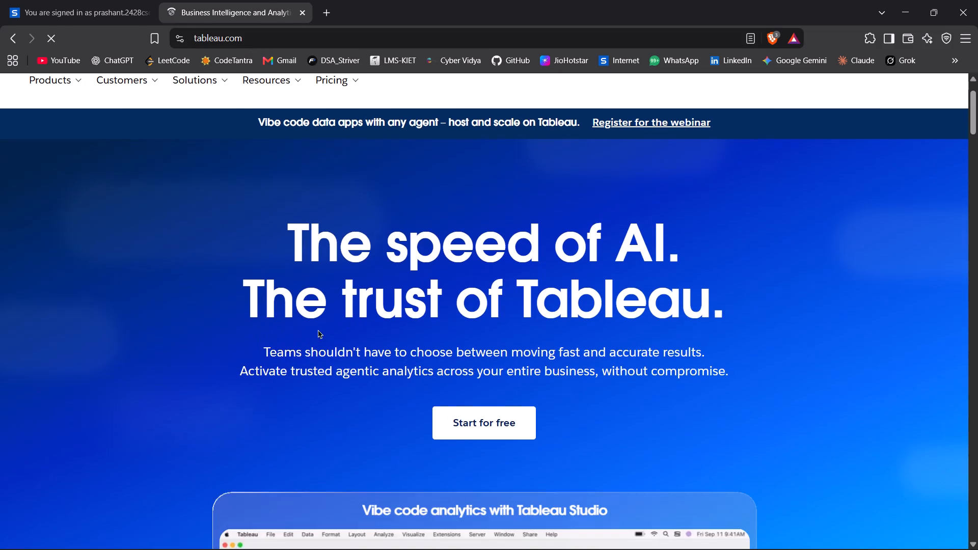
pyautogui.scroll(-8, 317, 329)
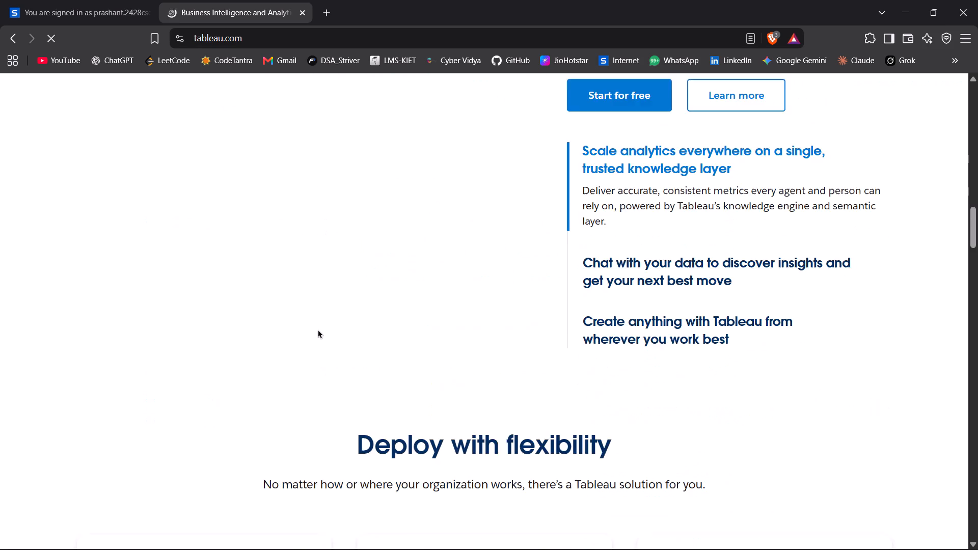
pyautogui.scroll(-3, 317, 329)
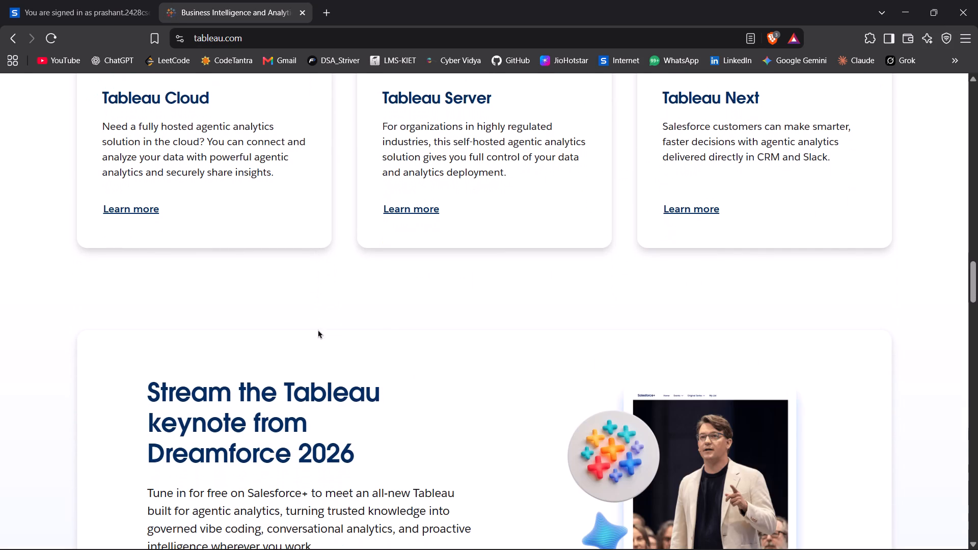
pyautogui.scroll(14, 317, 329)
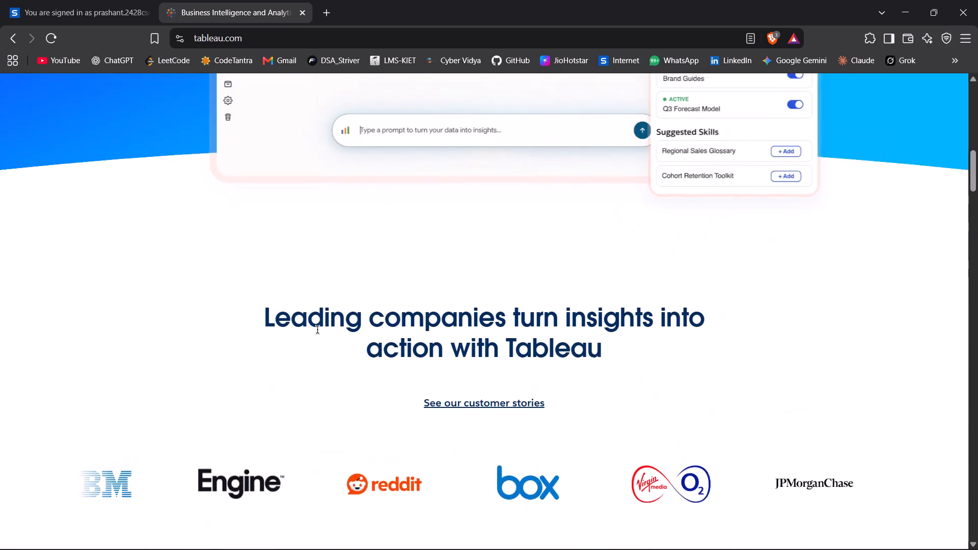
pyautogui.scroll(2, 317, 329)
# Replace the Tableau home page with a new tab showing the Tableau Public Sample Data page.
pyautogui.click(263, 40)
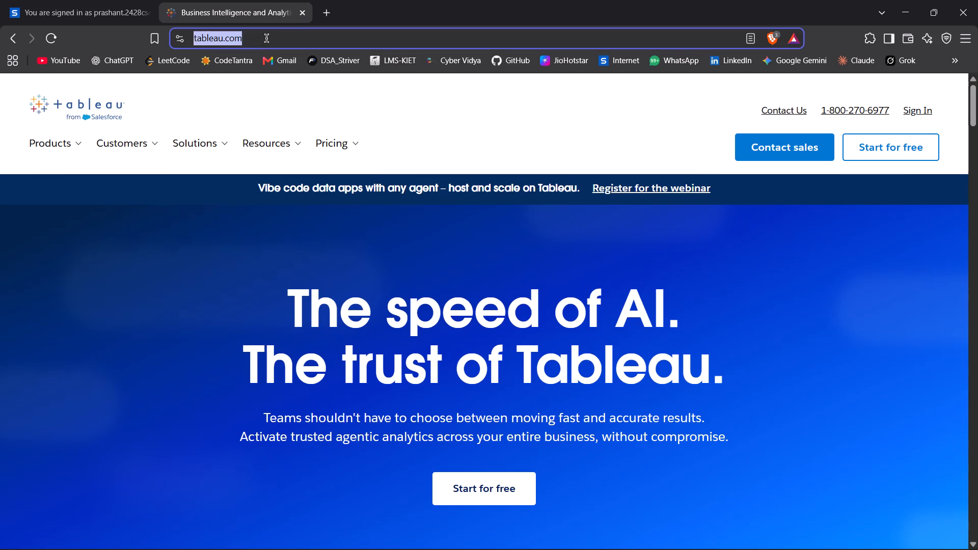
pyautogui.click(320, 11)
pyautogui.click(302, 13)
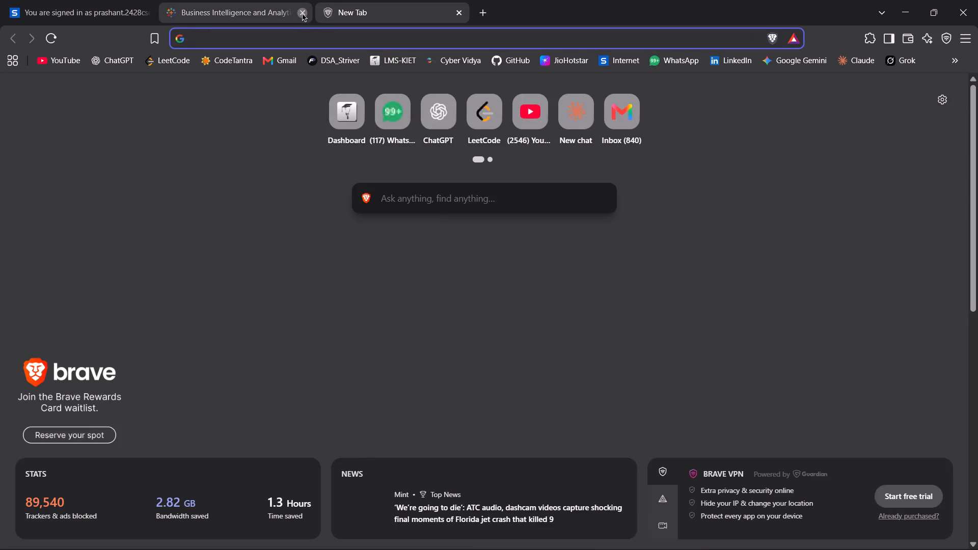
pyautogui.write('tab')
pyautogui.write('eal')
pyautogui.press('BackSpace')
pyautogui.press('u')
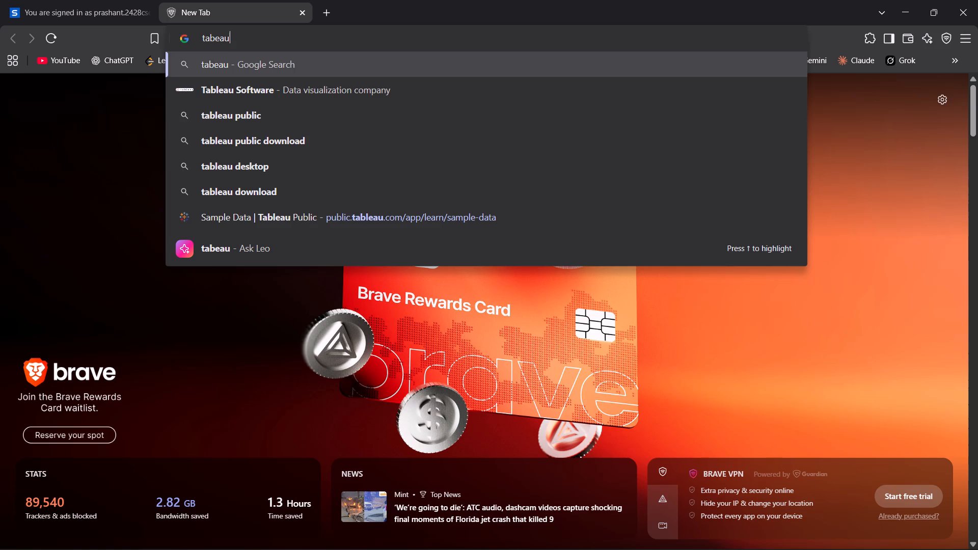
pyautogui.click(449, 224)
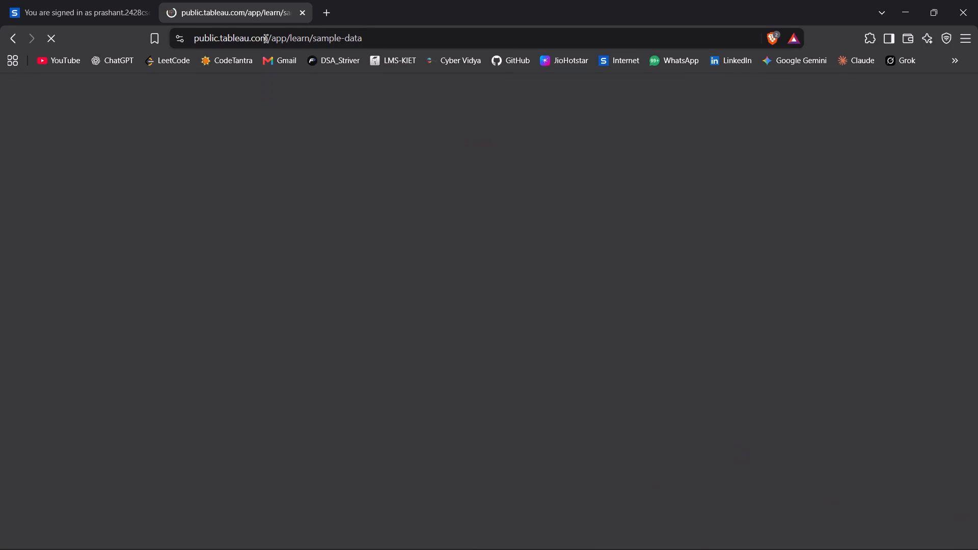
pyautogui.moveTo(266, 39); pyautogui.dragTo(419, 45)
pyautogui.click(419, 45)
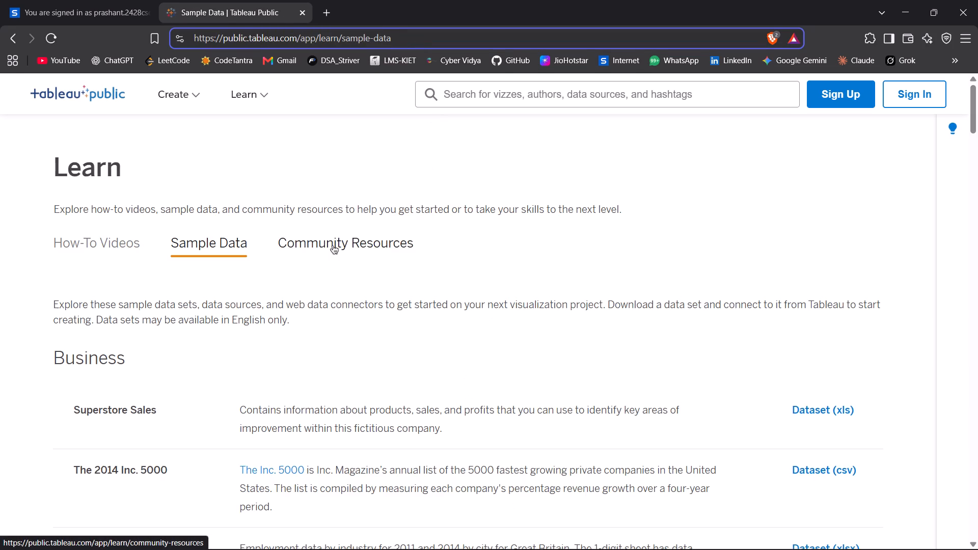
# Download the Netflix Movies and TV Shows xlsx dataset from the Entertainment section to the desktop.
pyautogui.scroll(-6, 211, 328)
pyautogui.scroll(1, 211, 328)
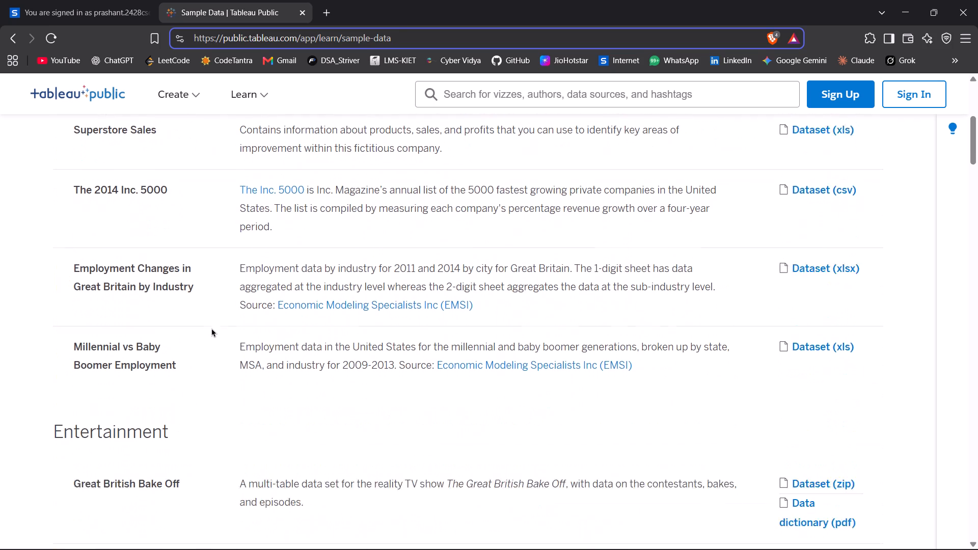
pyautogui.scroll(1, 211, 328)
pyautogui.scroll(-1, 182, 276)
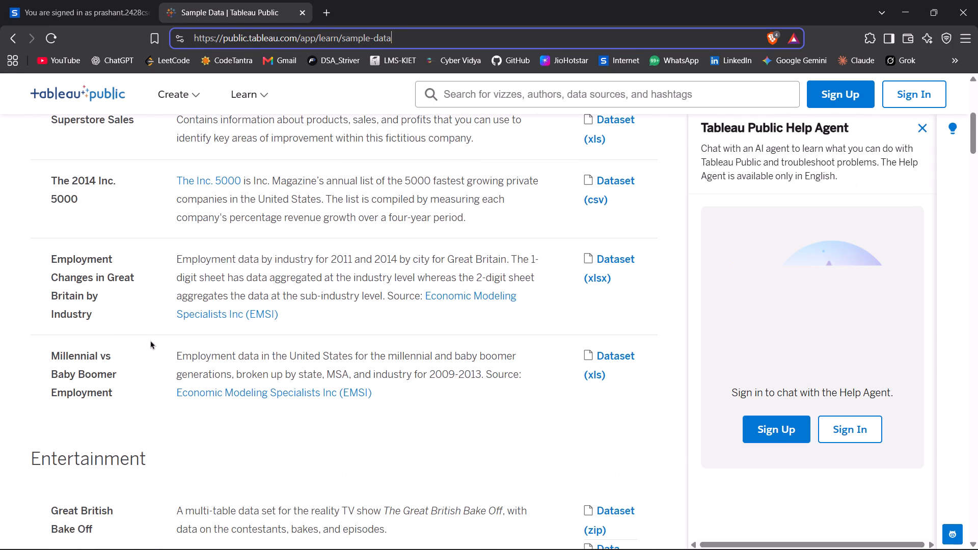
pyautogui.scroll(-2, 150, 340)
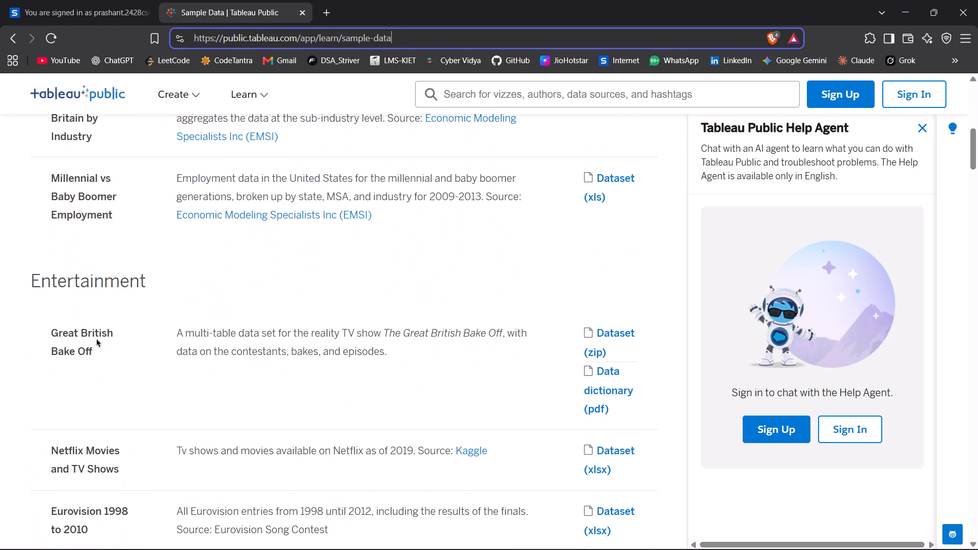
pyautogui.scroll(-2, 92, 338)
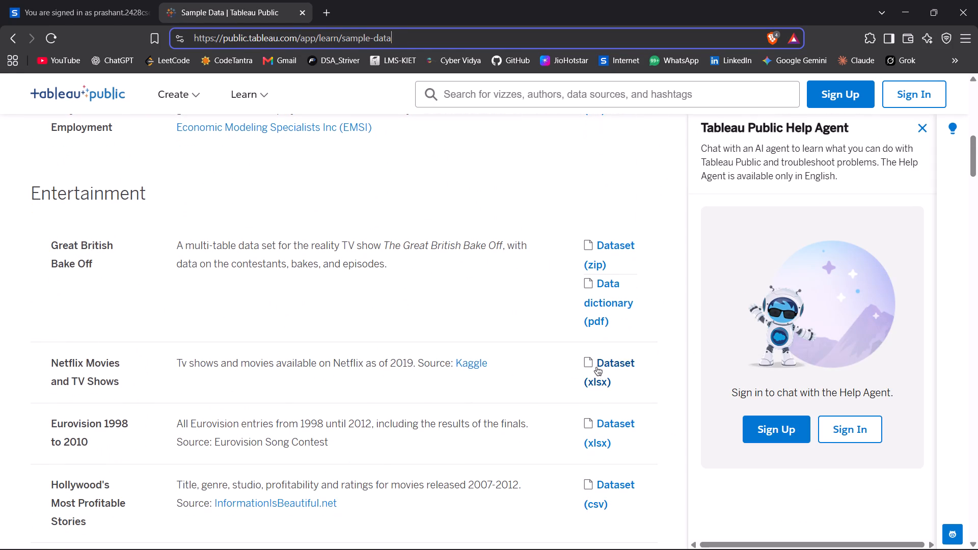
pyautogui.click(605, 365)
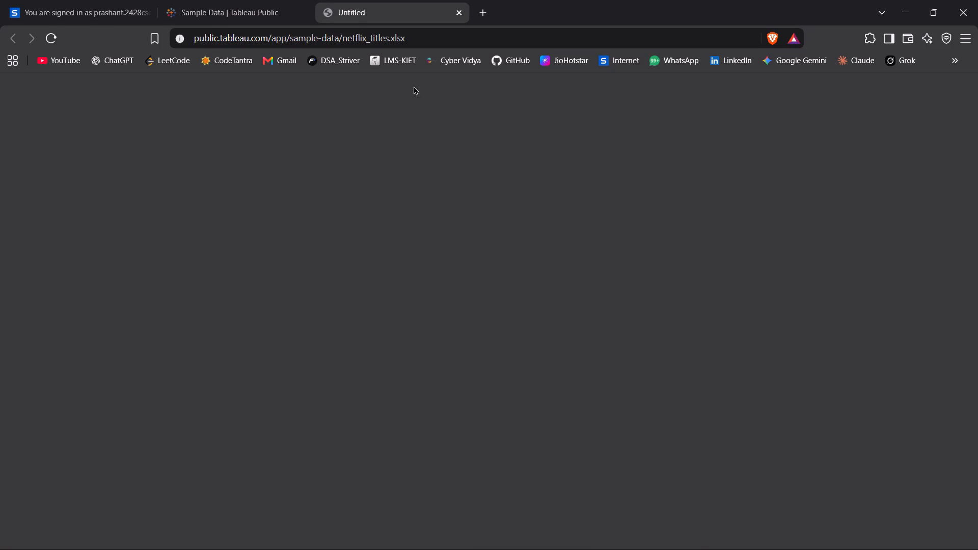
pyautogui.click(383, 268)
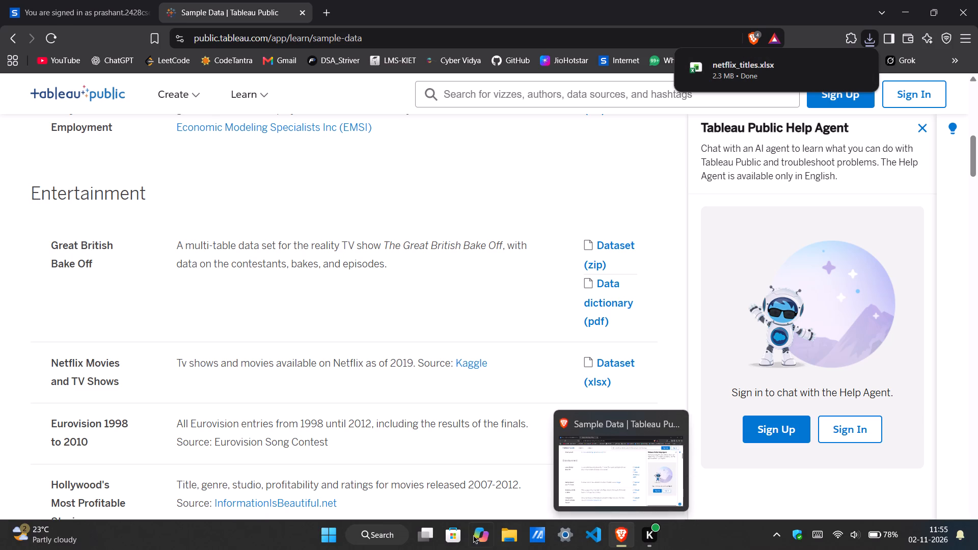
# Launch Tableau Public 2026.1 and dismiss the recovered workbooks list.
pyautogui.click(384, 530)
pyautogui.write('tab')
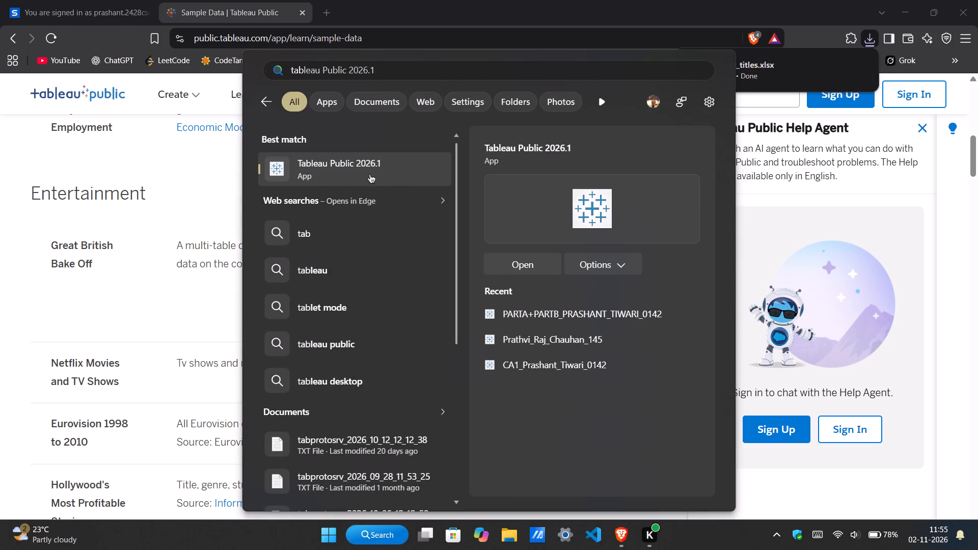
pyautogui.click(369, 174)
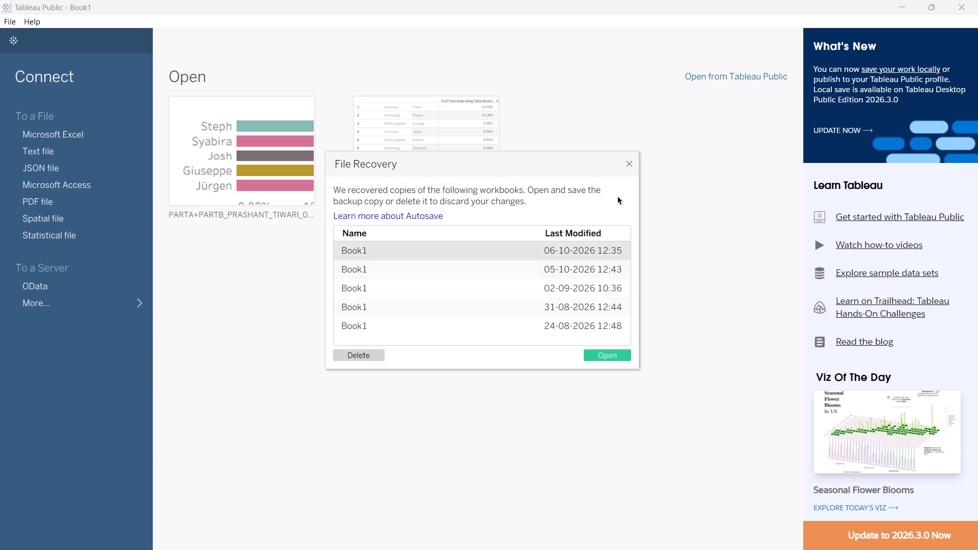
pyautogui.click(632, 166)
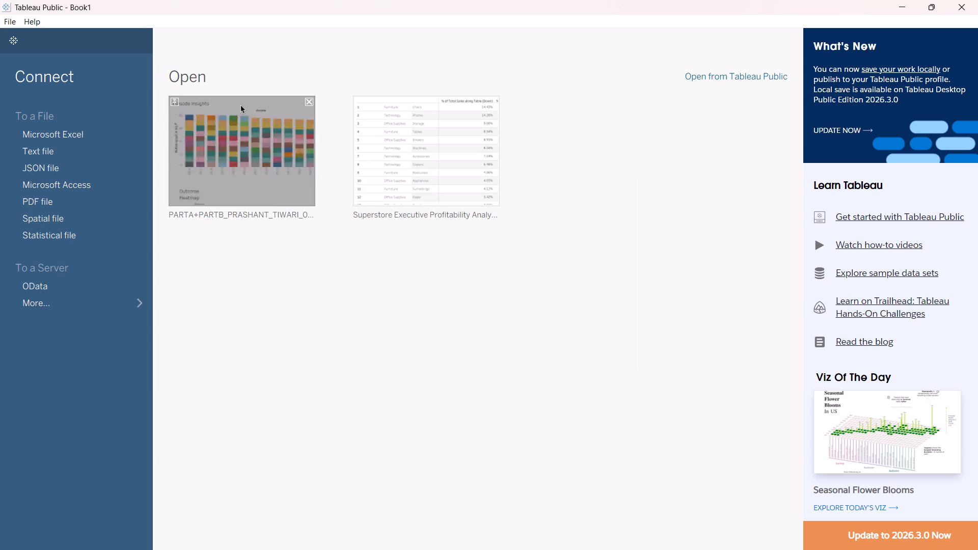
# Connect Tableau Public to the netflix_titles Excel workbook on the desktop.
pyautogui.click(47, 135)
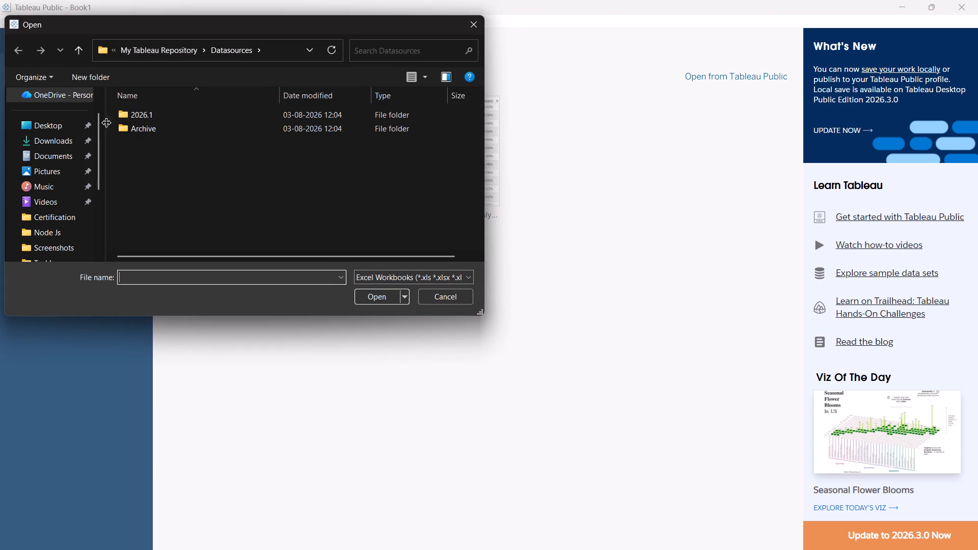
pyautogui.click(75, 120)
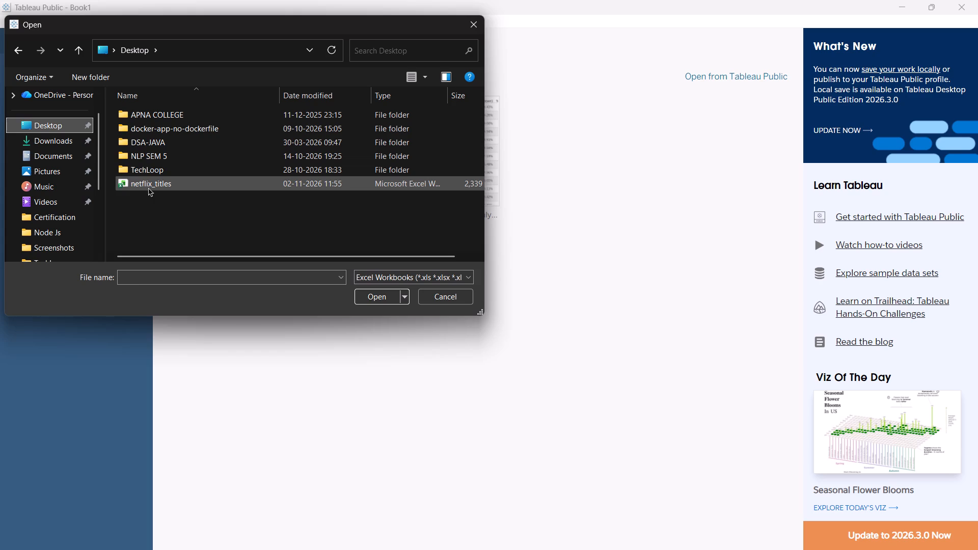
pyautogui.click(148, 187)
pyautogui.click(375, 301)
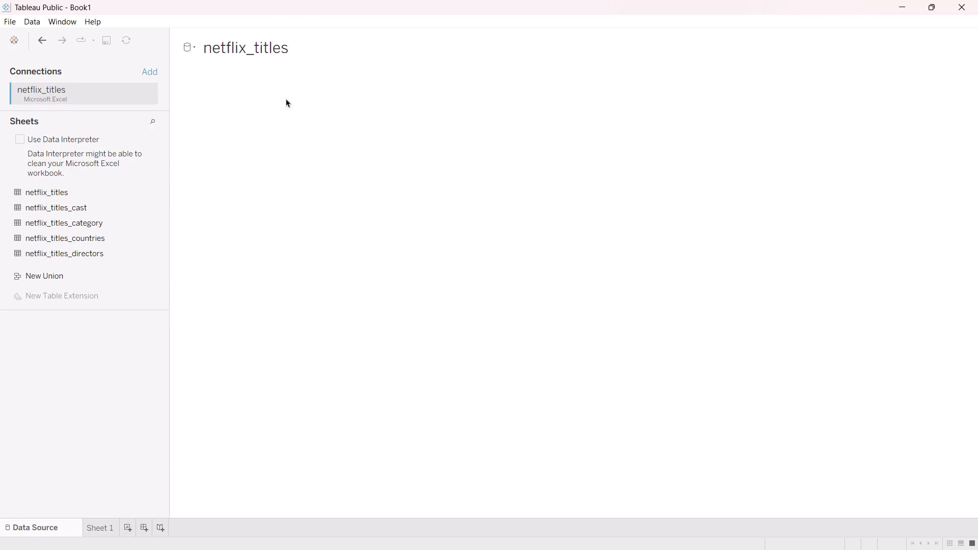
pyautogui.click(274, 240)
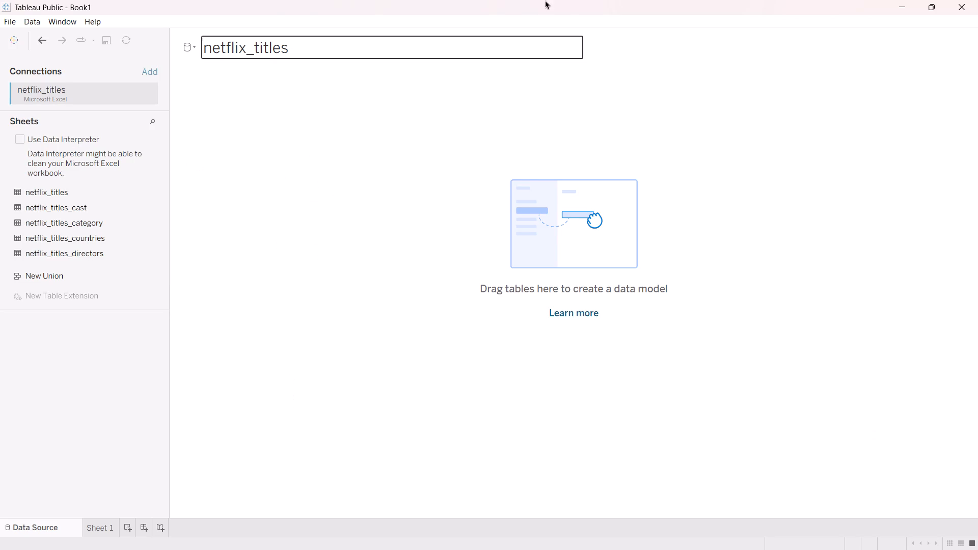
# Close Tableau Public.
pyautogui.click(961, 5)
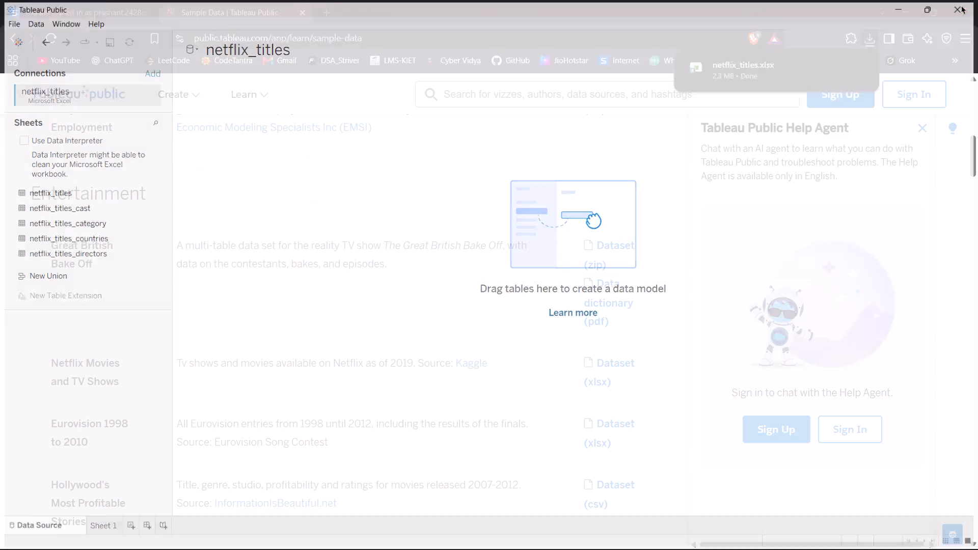
# Open the downloaded netflix_titles.xlsx in Excel and enable editing.
pyautogui.click(833, 69)
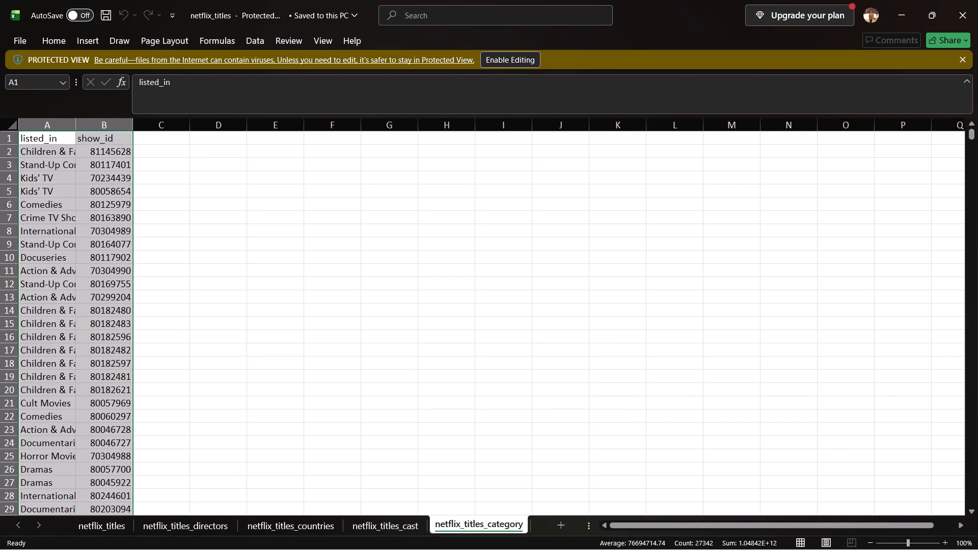
pyautogui.click(515, 61)
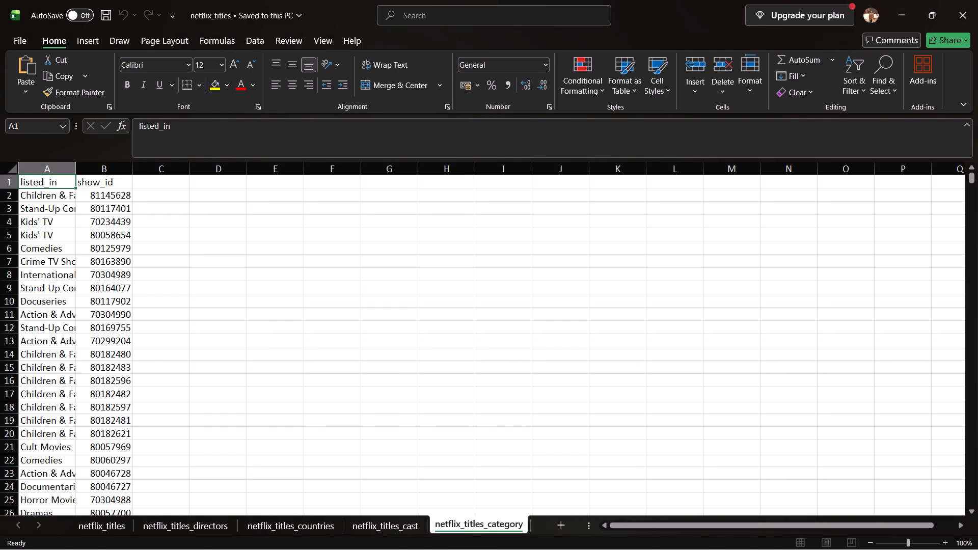
# Examine the columns and blank cells of the netflix_titles sheet, especially the movie and season duration columns.
pyautogui.click(95, 524)
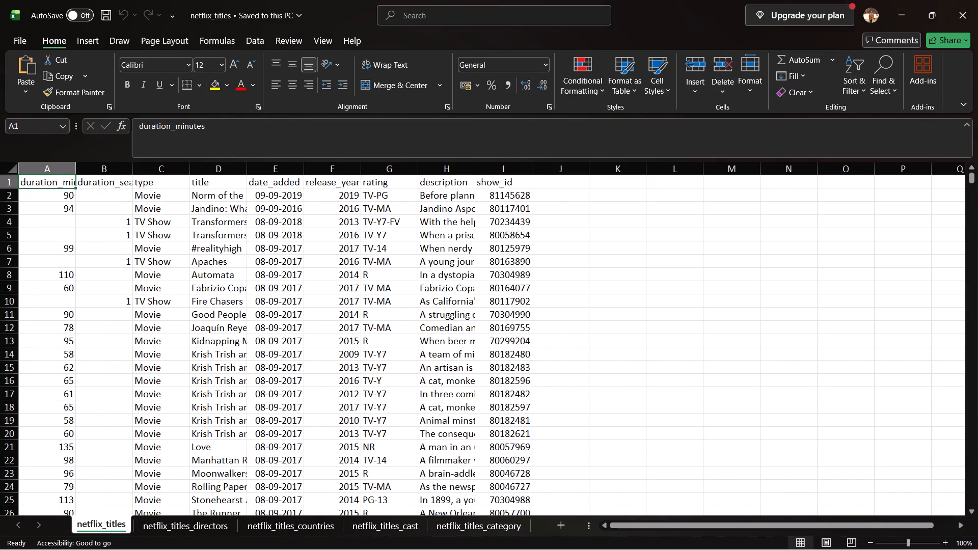
pyautogui.hscroll(1, 316, 363)
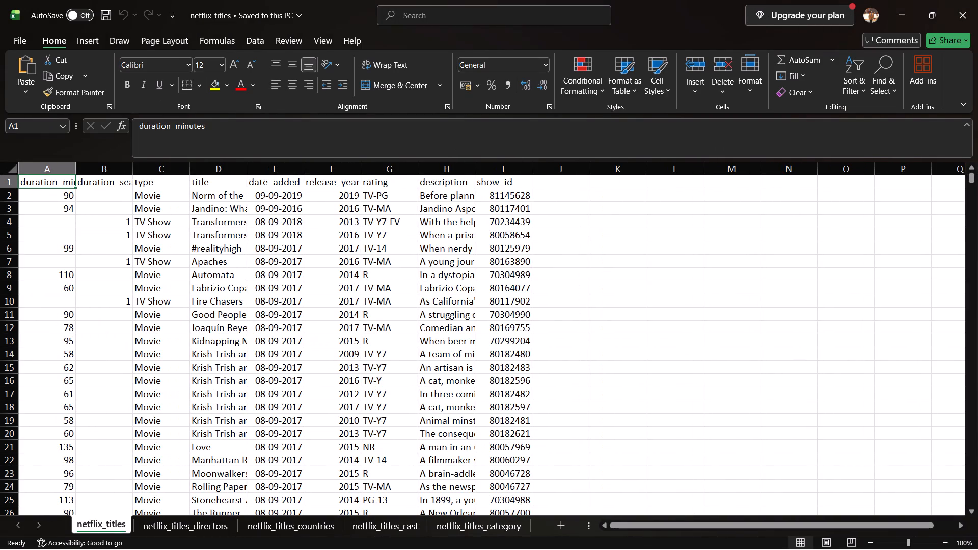
pyautogui.moveTo(76, 182); pyautogui.dragTo(83, 182)
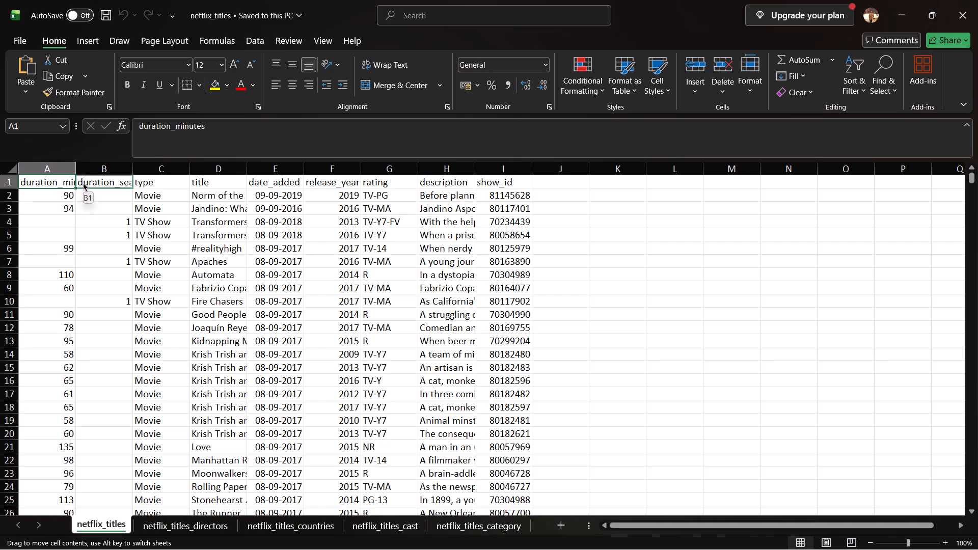
pyautogui.moveTo(83, 182); pyautogui.dragTo(56, 186)
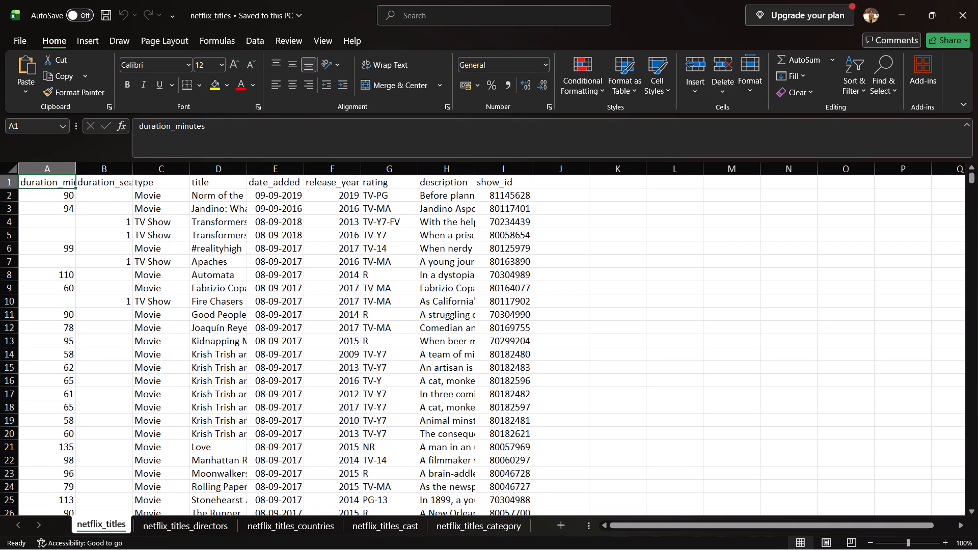
pyautogui.click(92, 252)
pyautogui.scroll(-1, 92, 252)
pyautogui.scroll(2, 92, 252)
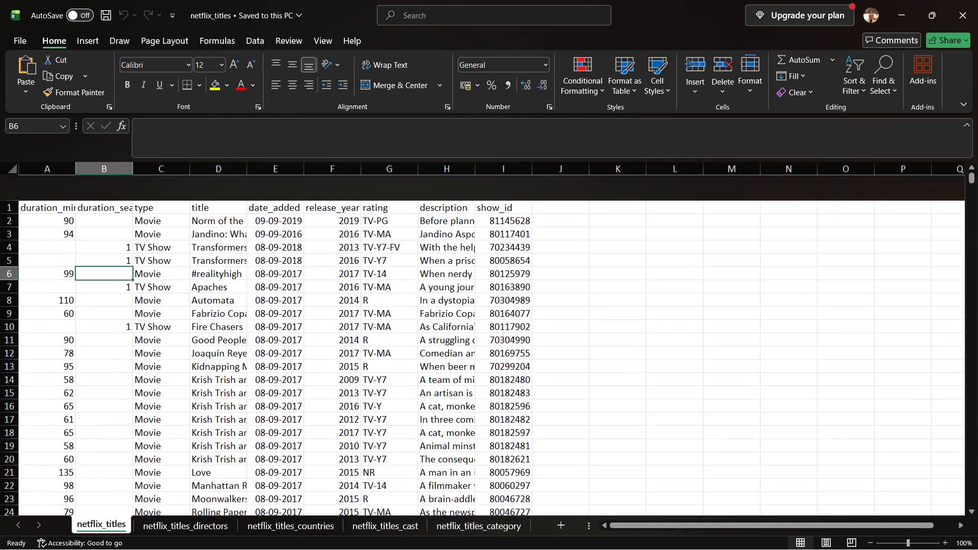
pyautogui.click(99, 191)
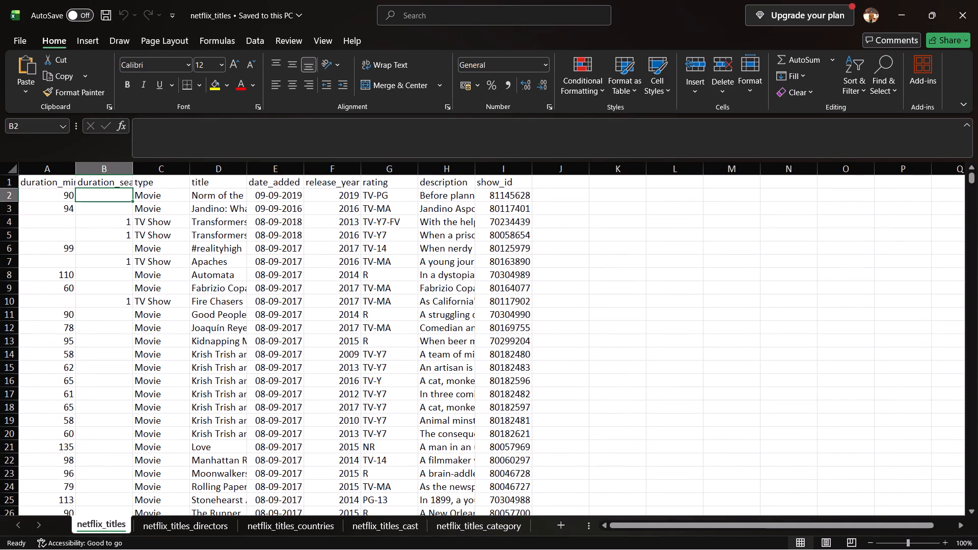
pyautogui.click(121, 202)
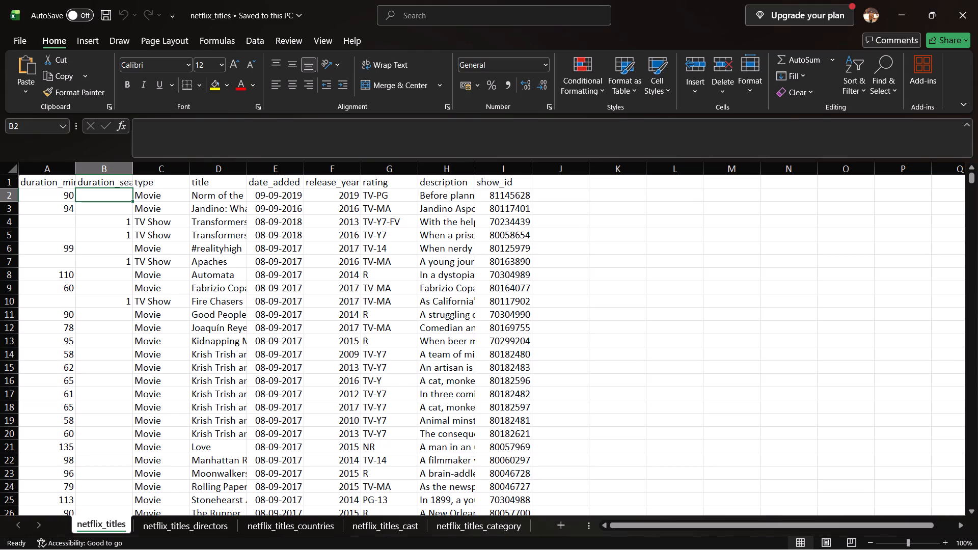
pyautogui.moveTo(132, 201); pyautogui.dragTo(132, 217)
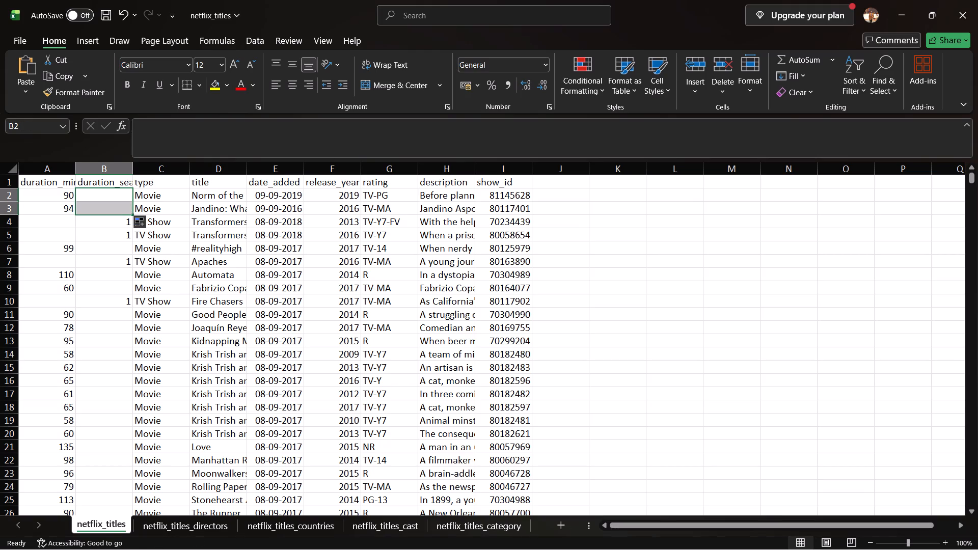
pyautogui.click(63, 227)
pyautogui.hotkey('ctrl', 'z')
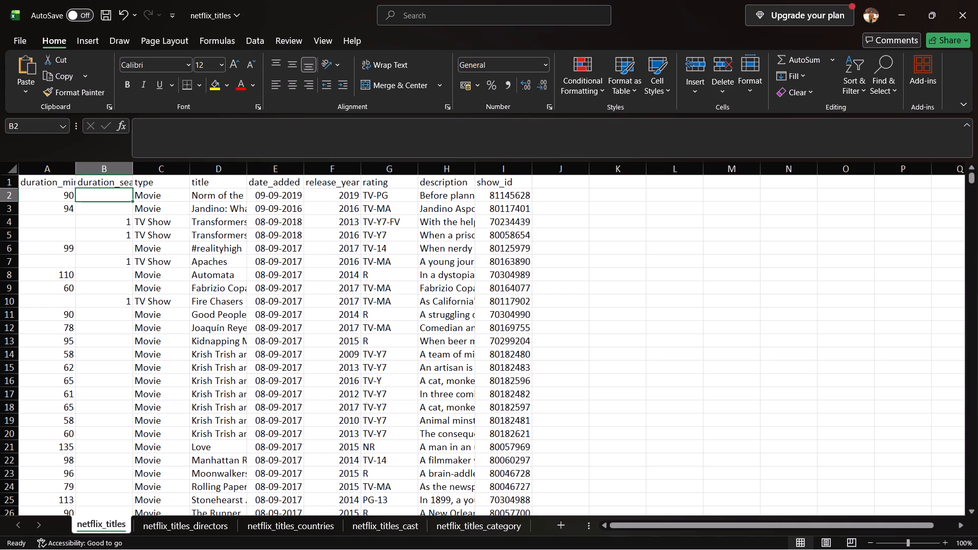
# Look through the directors, countries, cast and category sheets, examining the listed_in and show_id headers on netflix_titles_category.
pyautogui.click(189, 533)
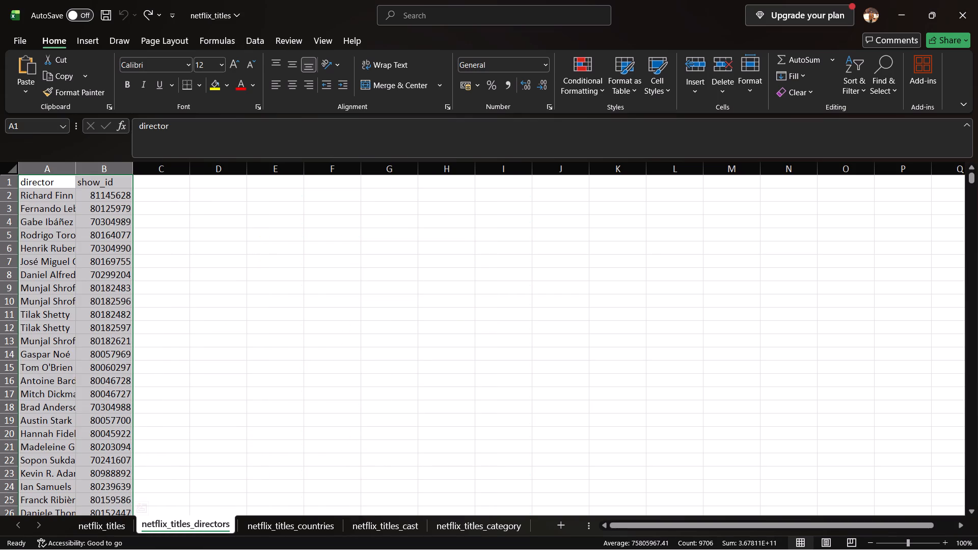
pyautogui.click(254, 526)
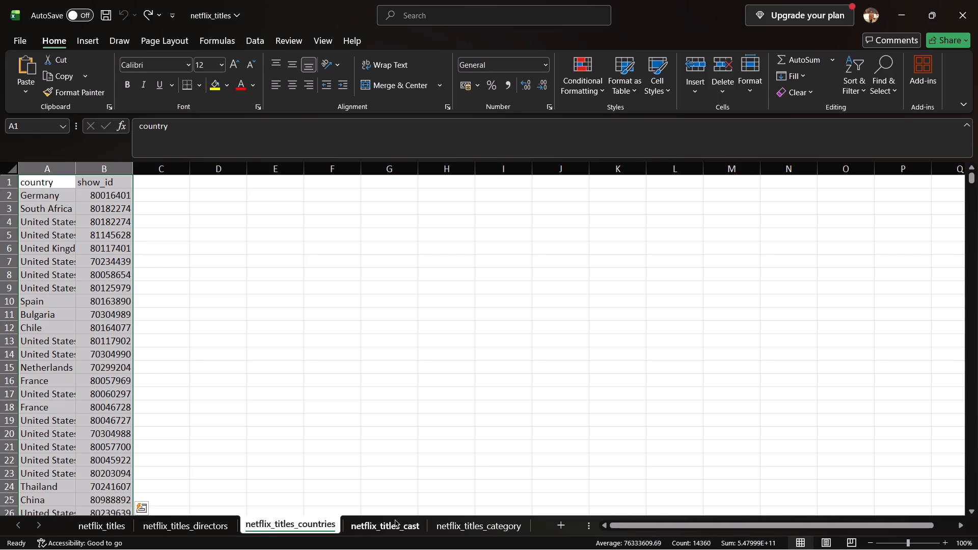
pyautogui.click(399, 522)
pyautogui.click(478, 524)
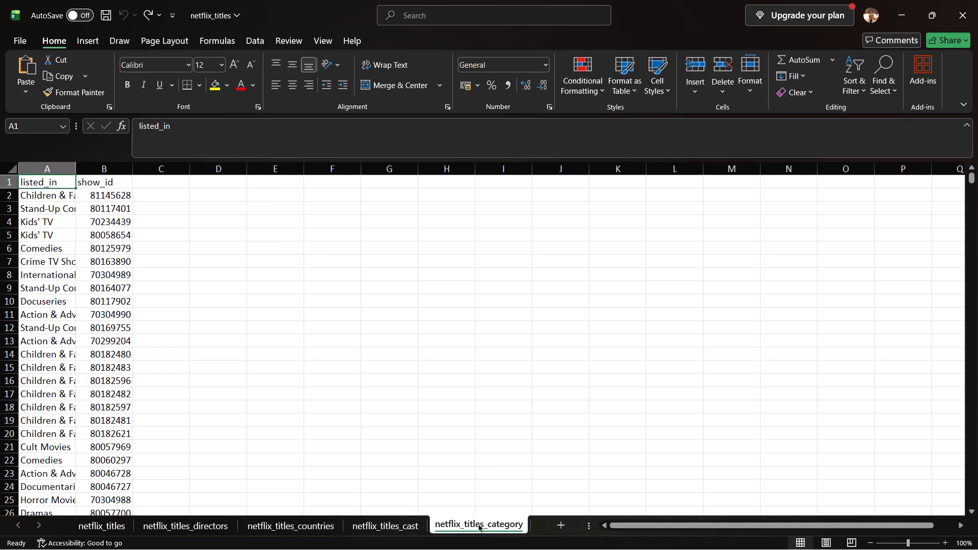
pyautogui.click(132, 185)
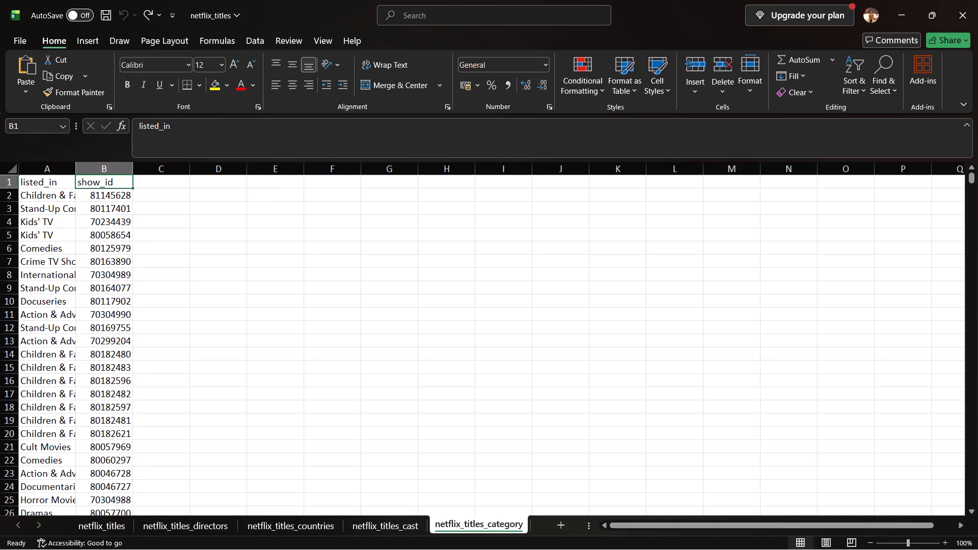
pyautogui.click(71, 181)
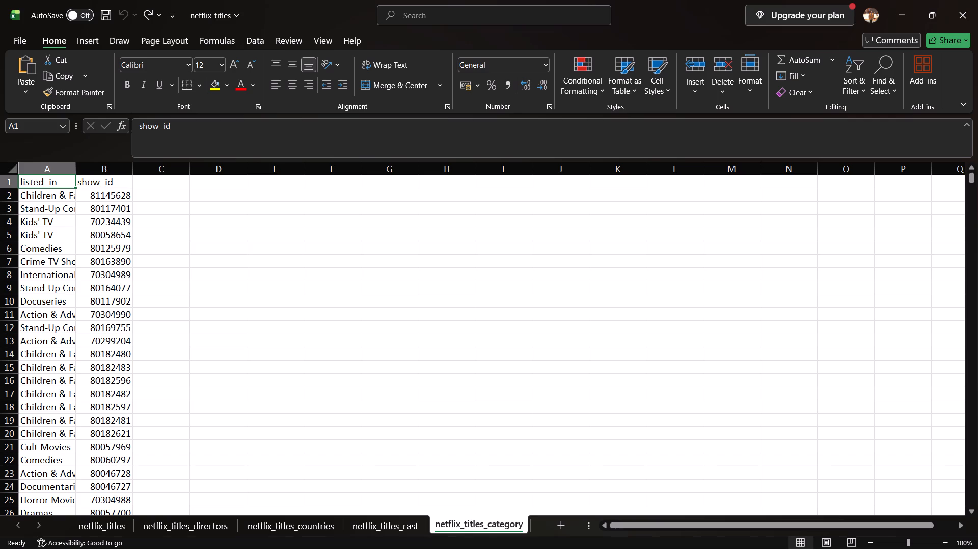
pyautogui.click(75, 187)
pyautogui.click(116, 184)
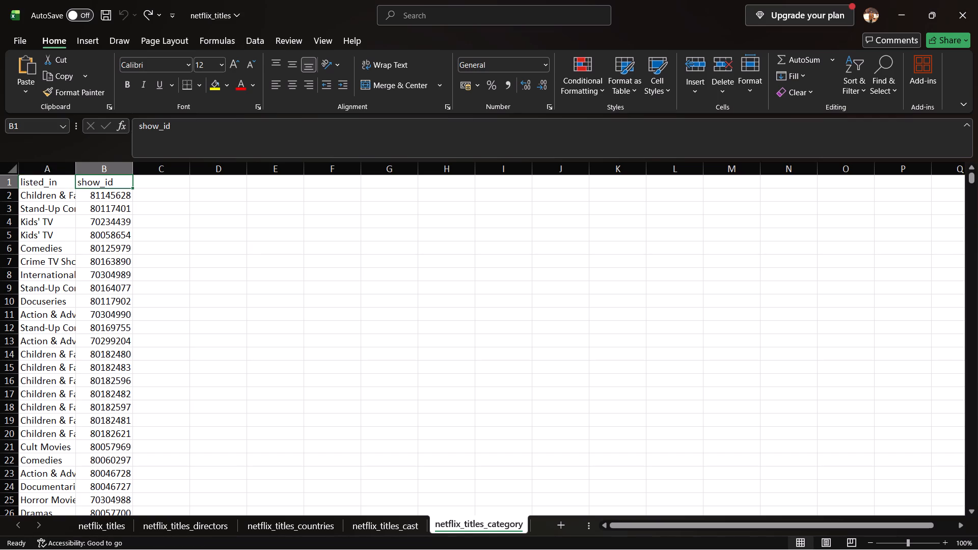
pyautogui.click(130, 188)
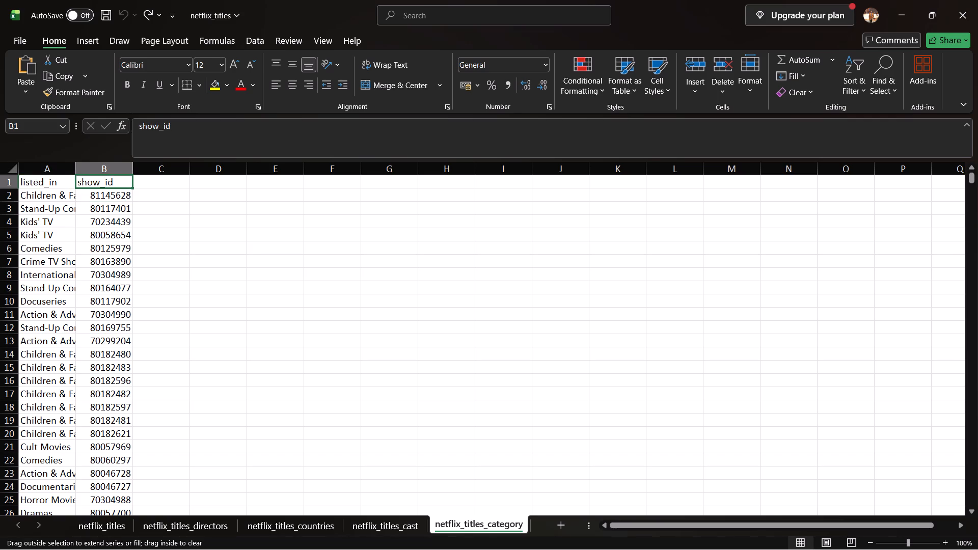
pyautogui.click(236, 191)
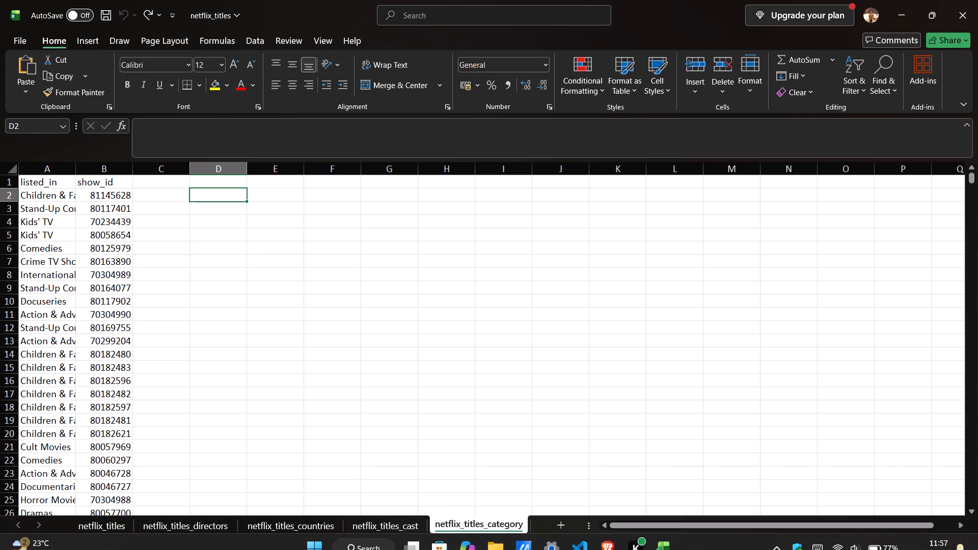
# Review all five sheets again in order, from netflix_titles through netflix_titles_category.
pyautogui.click(104, 528)
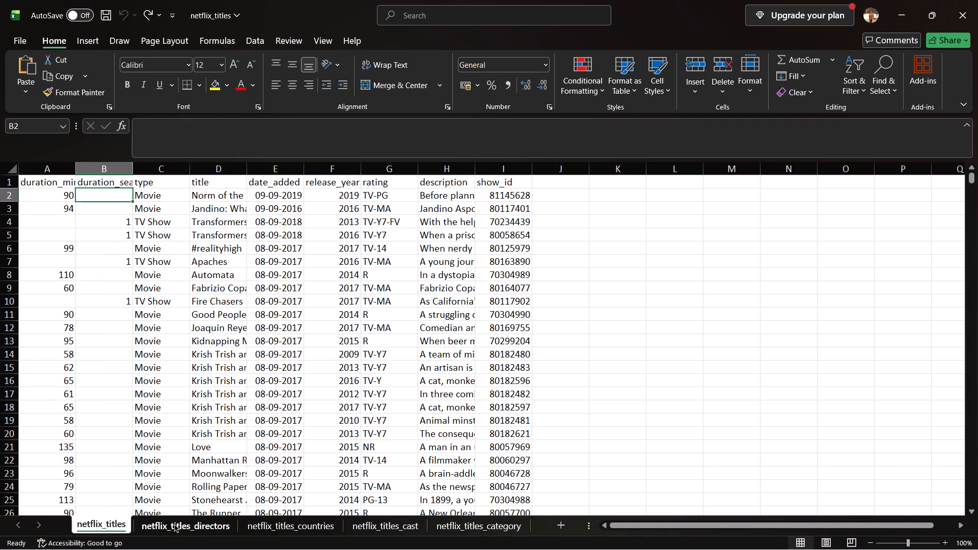
pyautogui.click(174, 524)
pyautogui.click(251, 530)
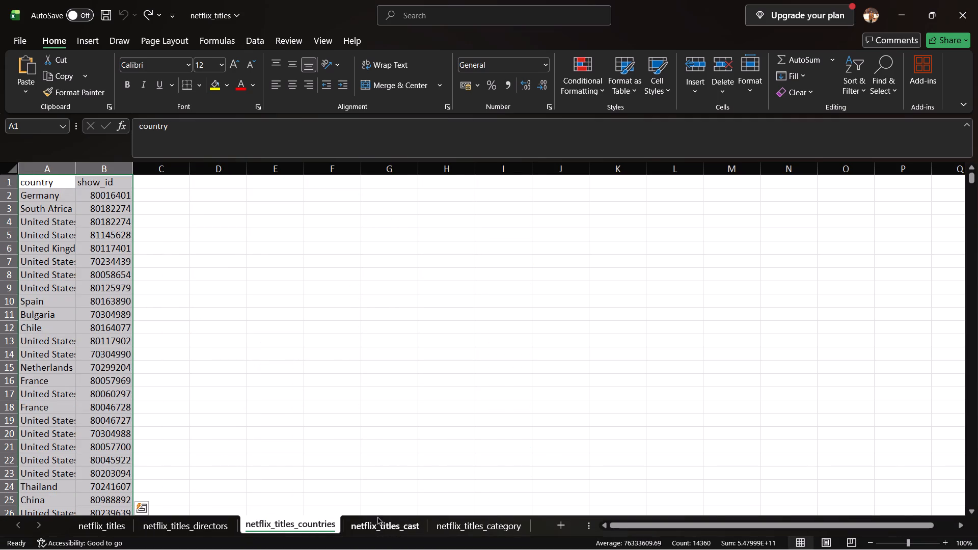
pyautogui.click(378, 525)
pyautogui.click(496, 527)
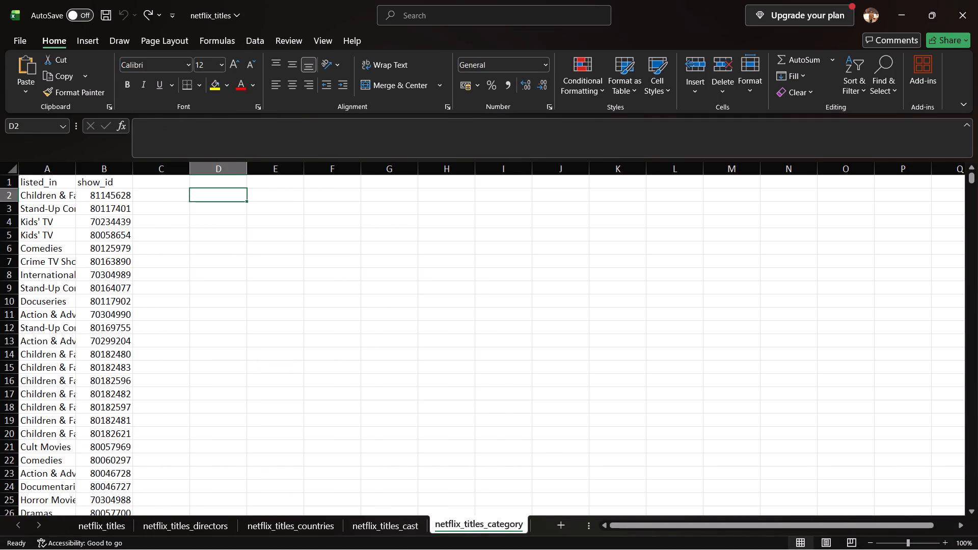
# Examine the listed_in and show_id pairs row by row in the first rows of the netflix_titles_category sheet.
pyautogui.click(274, 218)
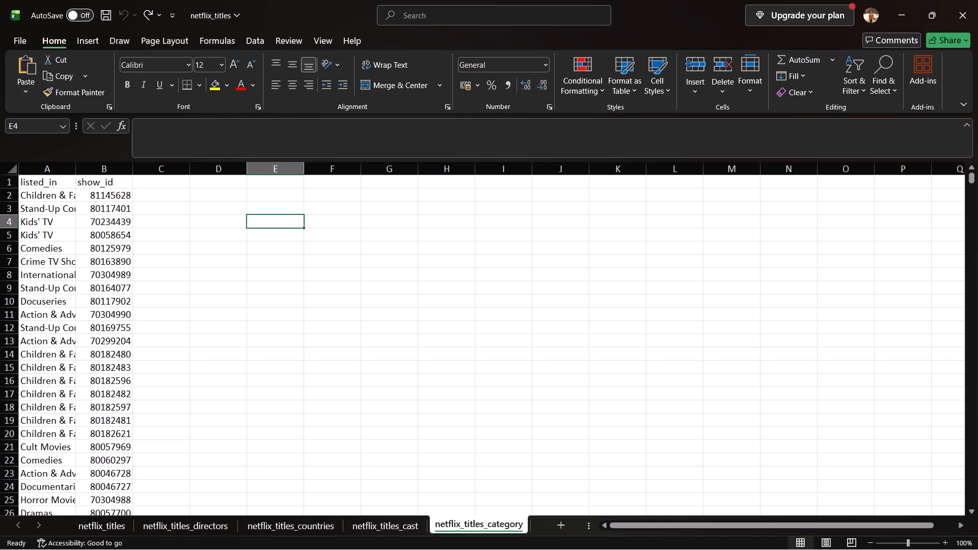
pyautogui.click(45, 183)
pyautogui.click(115, 187)
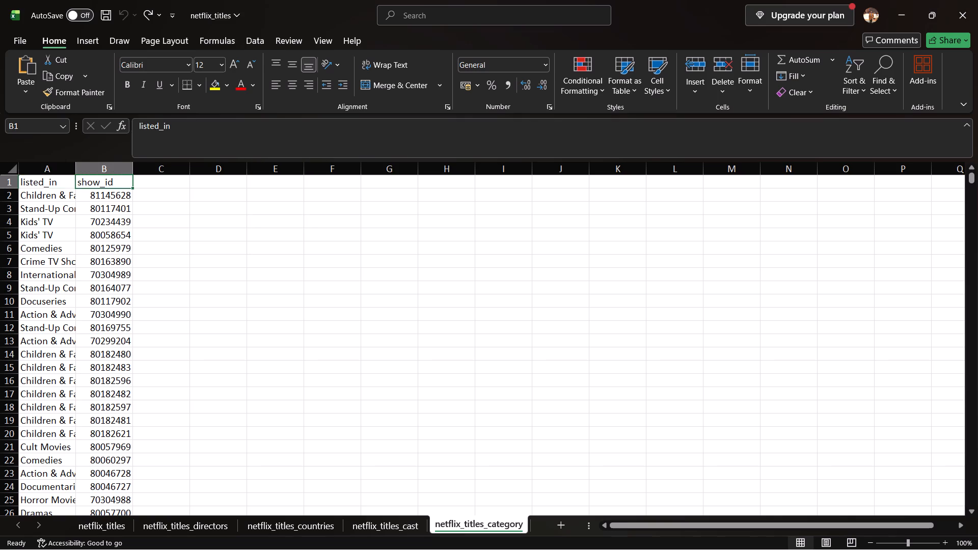
pyautogui.click(53, 197)
pyautogui.click(117, 196)
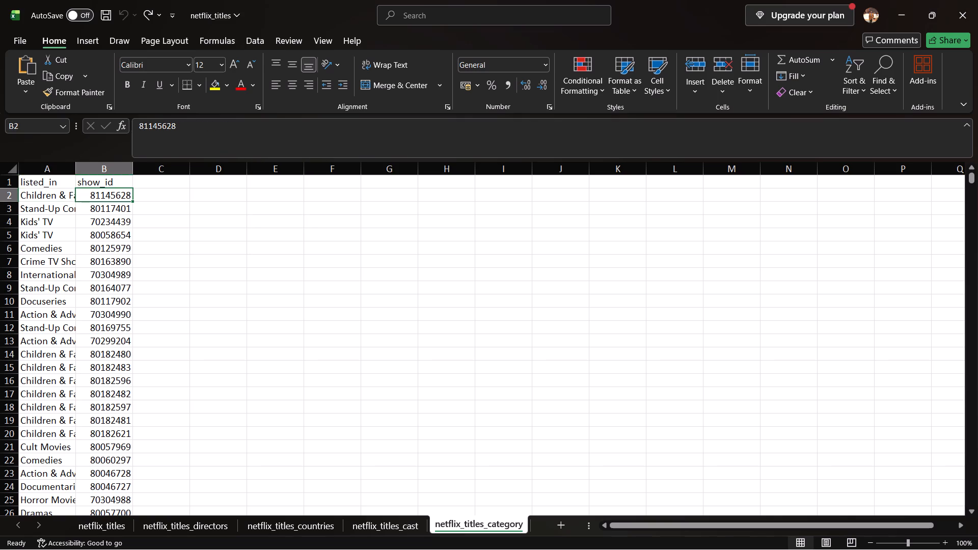
pyautogui.click(43, 210)
pyautogui.click(117, 211)
pyautogui.moveTo(44, 221); pyautogui.dragTo(88, 222)
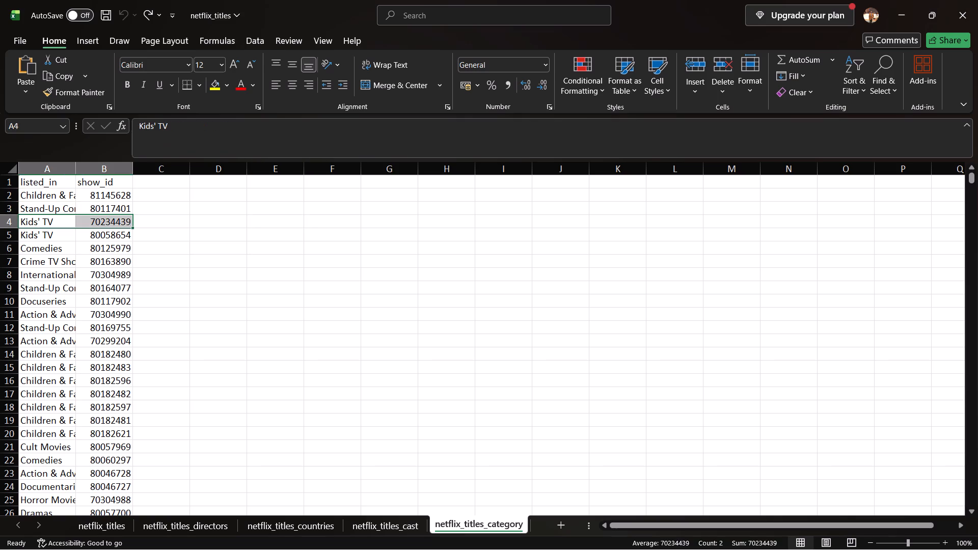
pyautogui.moveTo(88, 222); pyautogui.dragTo(100, 220)
pyautogui.click(100, 220)
pyautogui.click(44, 230)
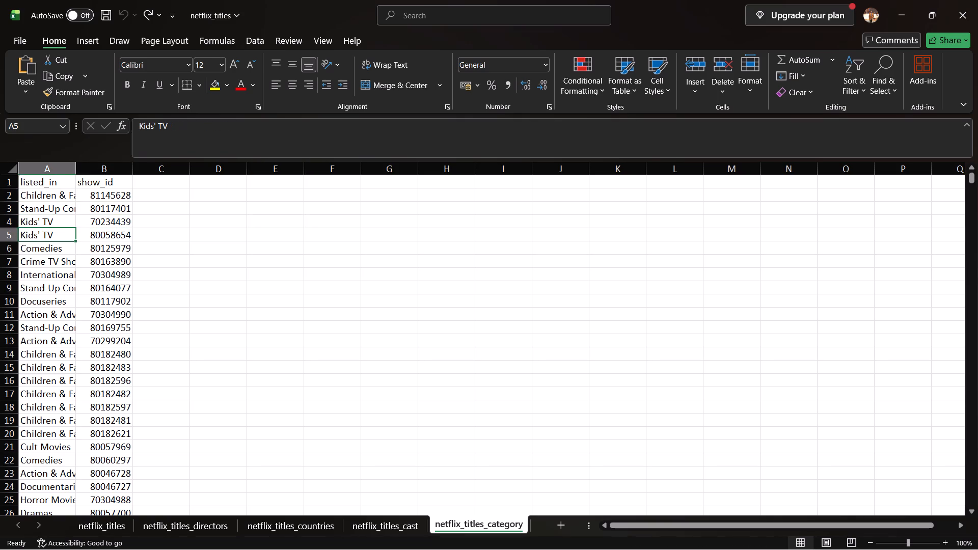
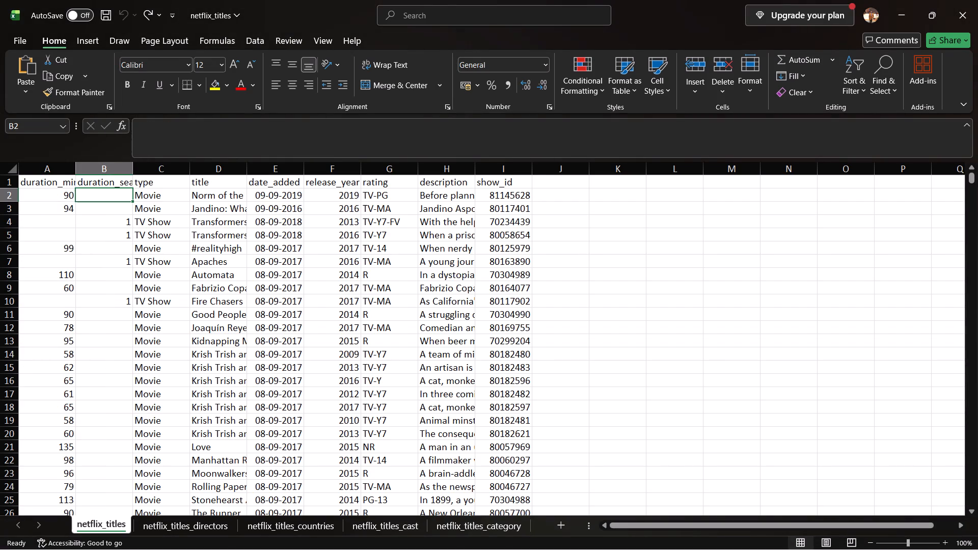
pyautogui.click(182, 183)
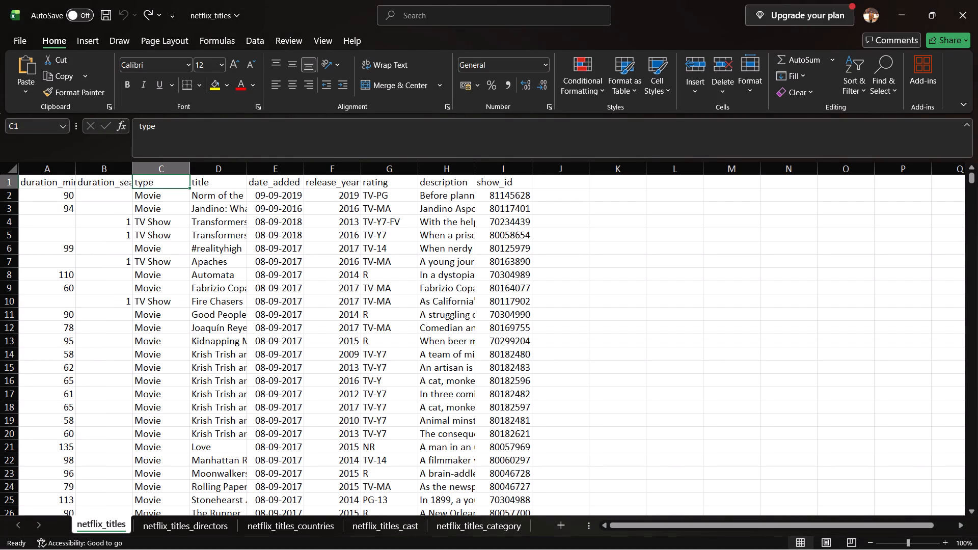
pyautogui.click(191, 530)
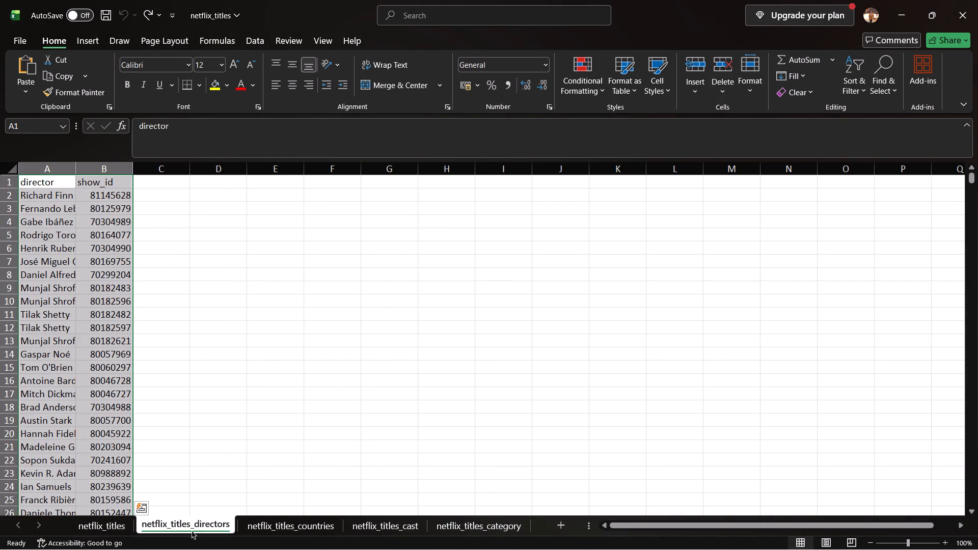
pyautogui.click(308, 529)
pyautogui.click(392, 527)
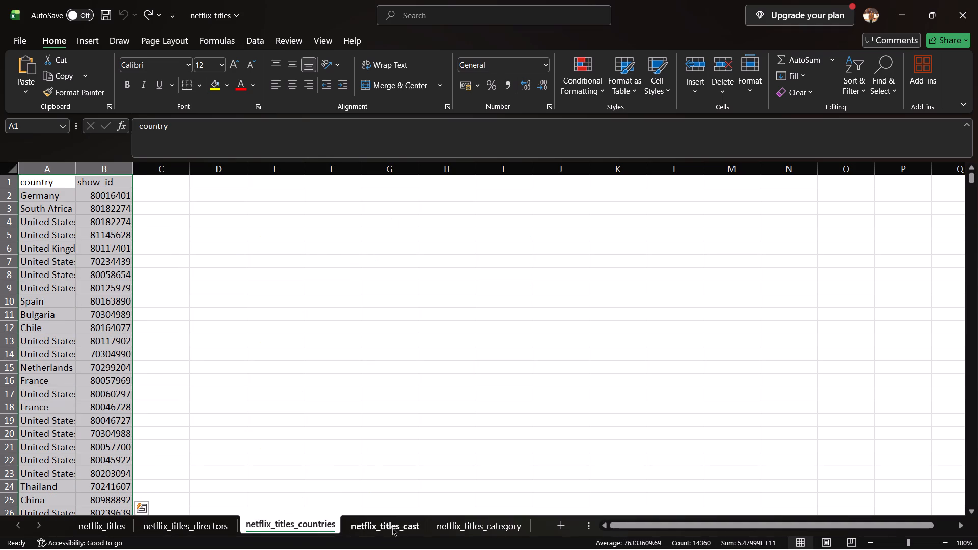
pyautogui.click(103, 531)
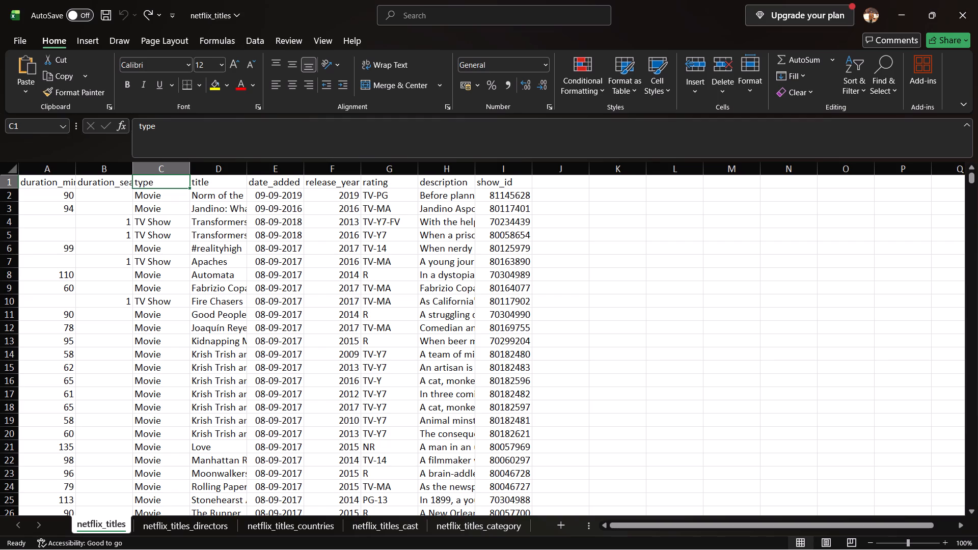
# Look over the first rows of the netflix_titles_directors sheet, followed by the netflix_titles_countries and netflix_titles_cast sheets.
pyautogui.click(176, 531)
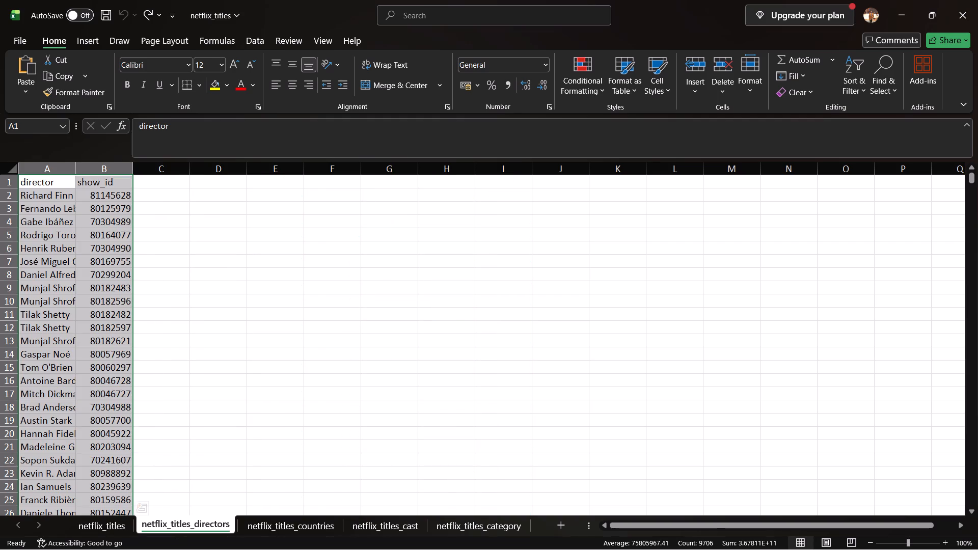
pyautogui.click(229, 358)
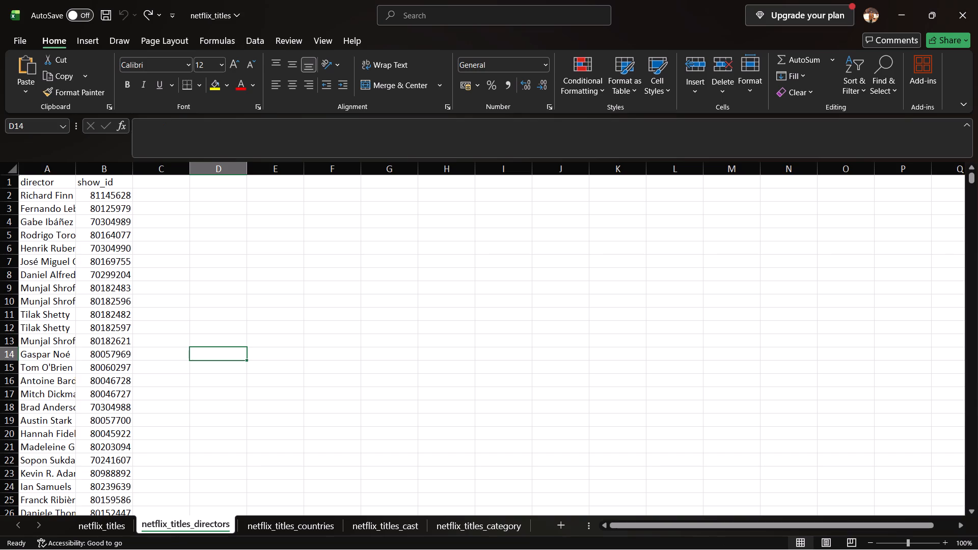
pyautogui.scroll(-4, 212, 387)
pyautogui.scroll(2, 212, 387)
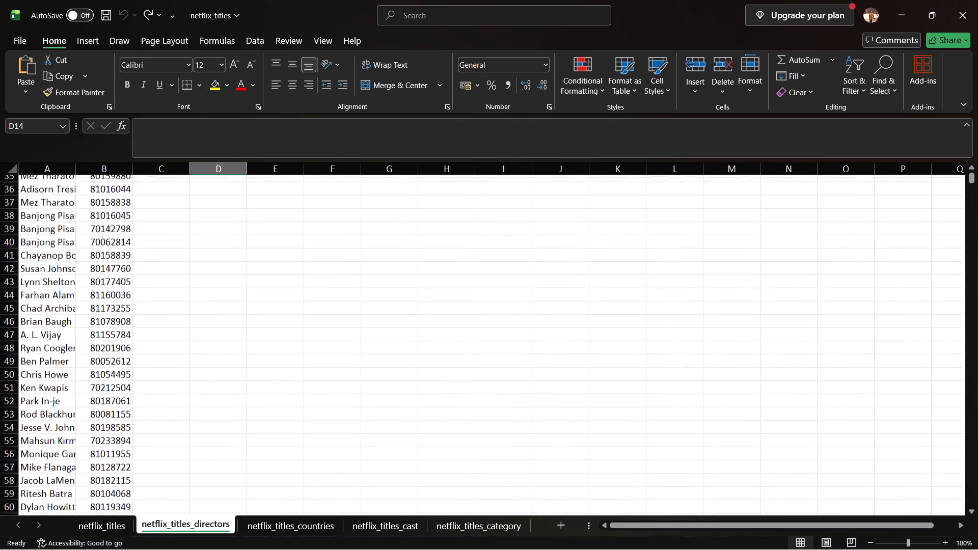
pyautogui.scroll(9, 212, 387)
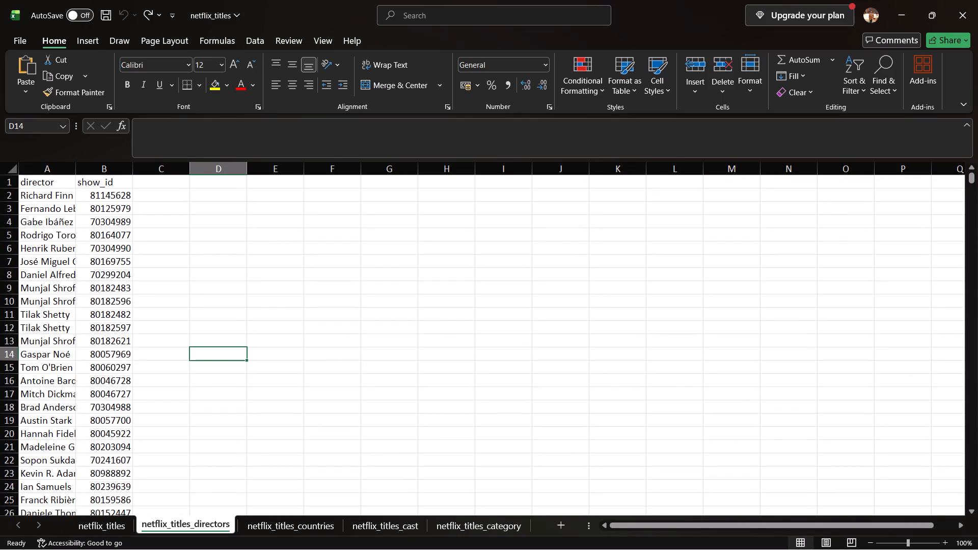
pyautogui.click(276, 528)
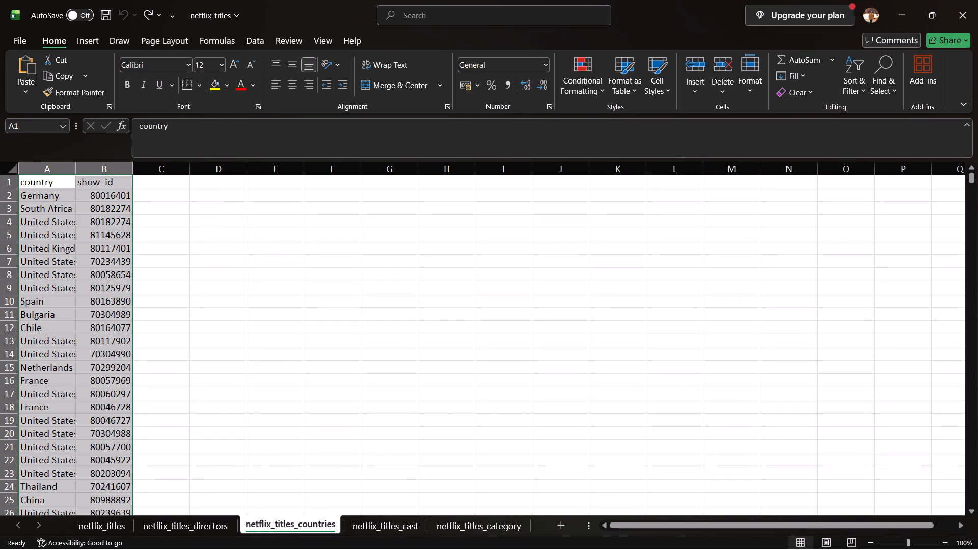
pyautogui.click(194, 323)
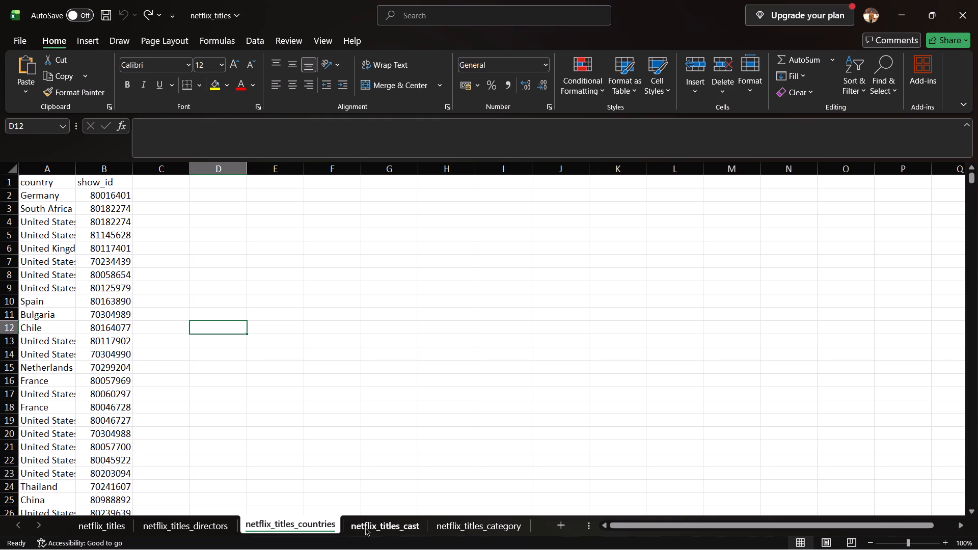
pyautogui.click(365, 527)
# Examine the director and show_id columns of the netflix_titles_directors sheet from the headers down past row 4300.
pyautogui.click(173, 526)
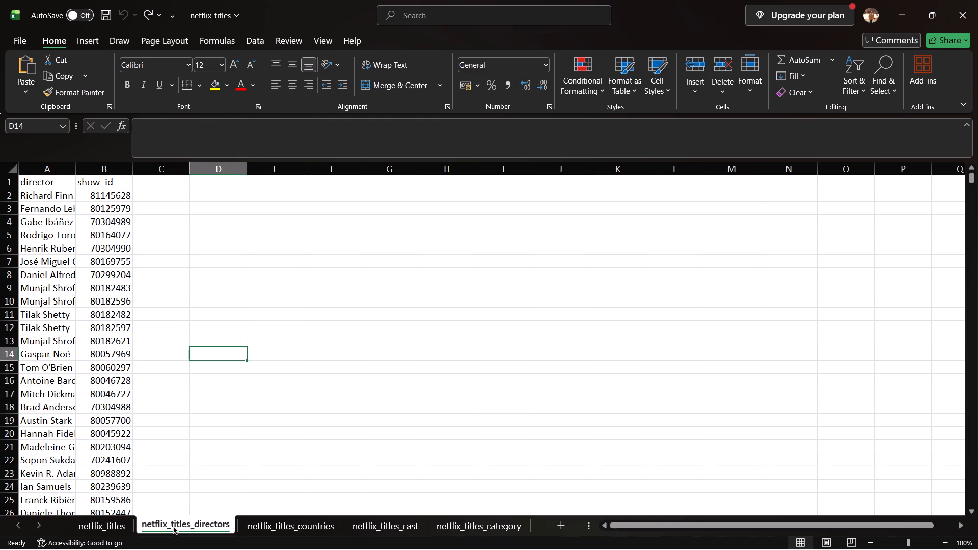
pyautogui.click(42, 188)
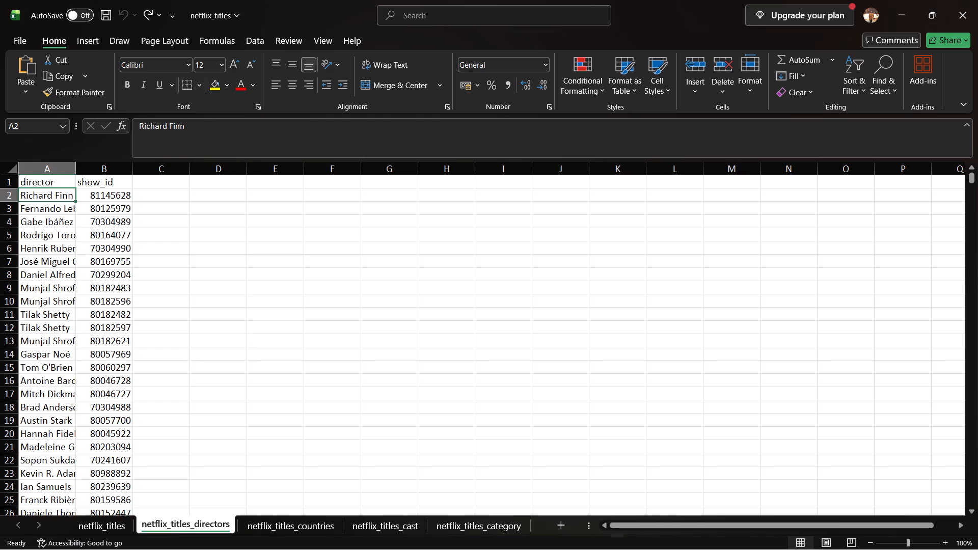
pyautogui.click(92, 185)
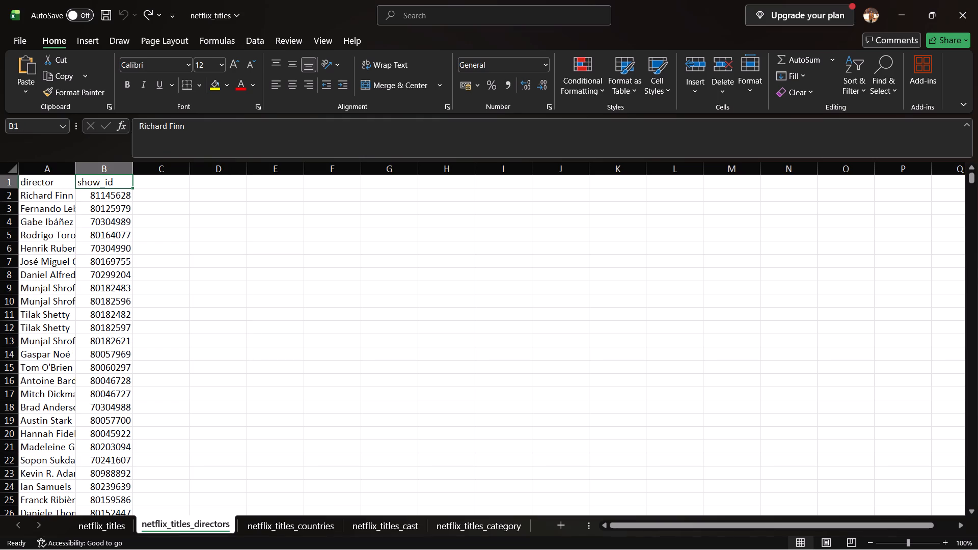
pyautogui.scroll(-20, 173, 297)
pyautogui.scroll(-1, 173, 297)
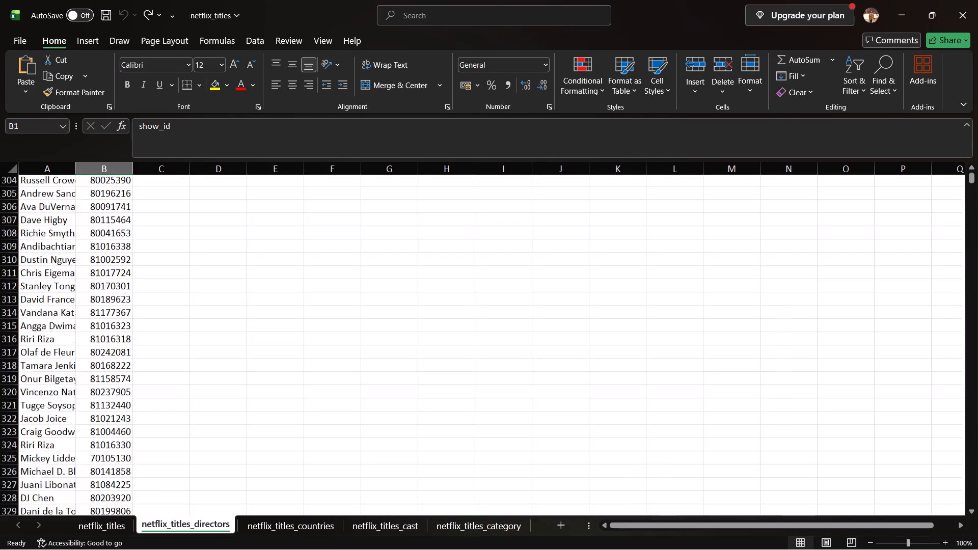
pyautogui.scroll(-17, 173, 297)
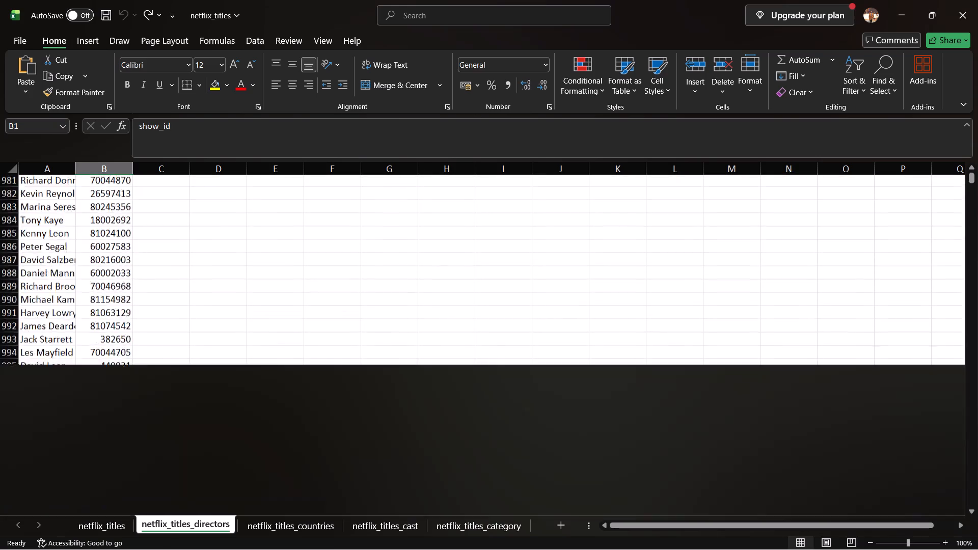
pyautogui.scroll(-20, 173, 297)
pyautogui.scroll(-4, 173, 297)
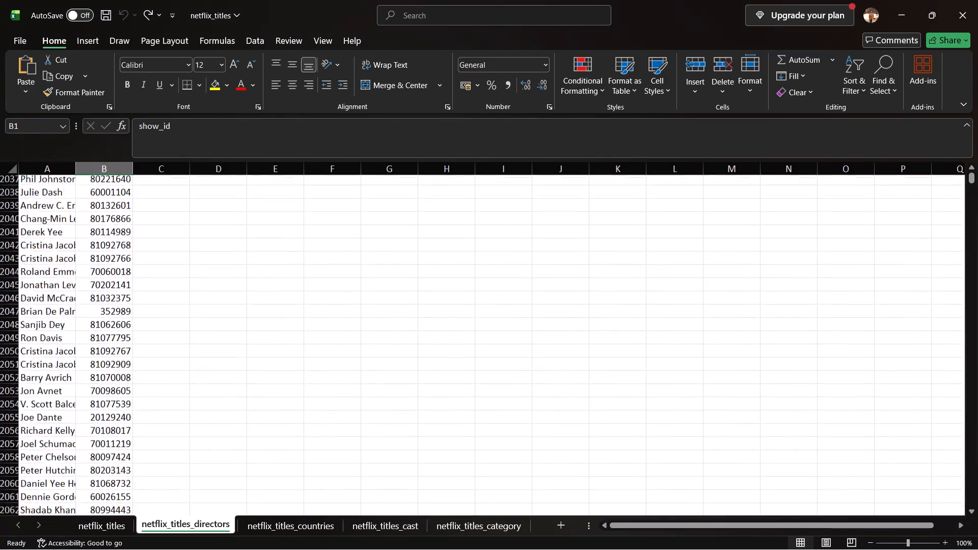
pyautogui.scroll(-15, 173, 297)
pyautogui.scroll(-6, 173, 297)
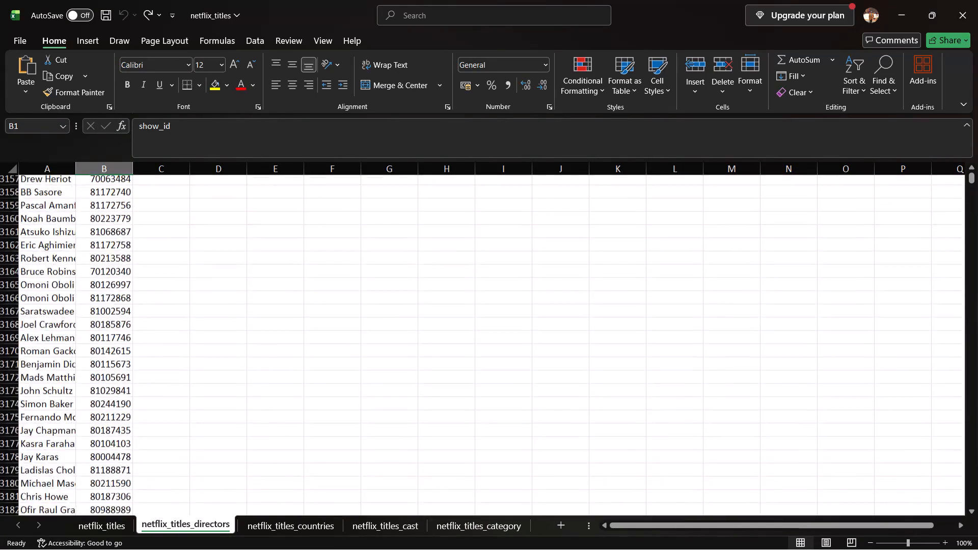
pyautogui.scroll(-19, 173, 297)
pyautogui.scroll(-5, 173, 297)
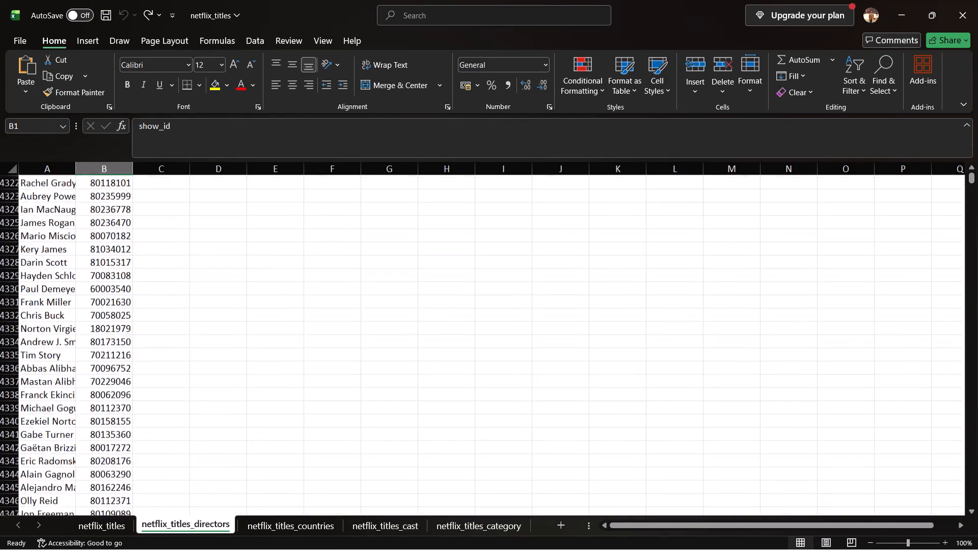
# Review the country and show_id columns in netflix_titles_countries, and the cast and show_id columns in netflix_titles_cast.
pyautogui.click(282, 528)
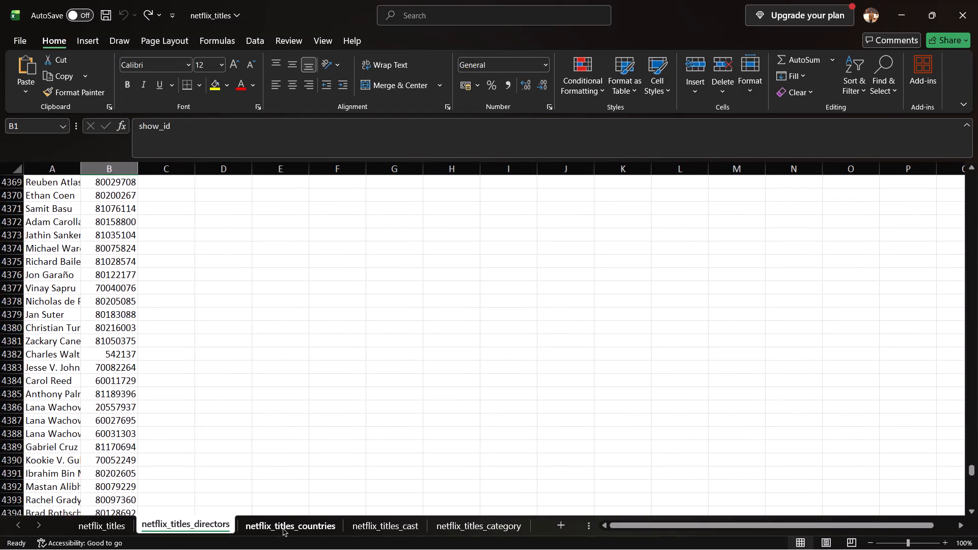
pyautogui.scroll(3, 130, 230)
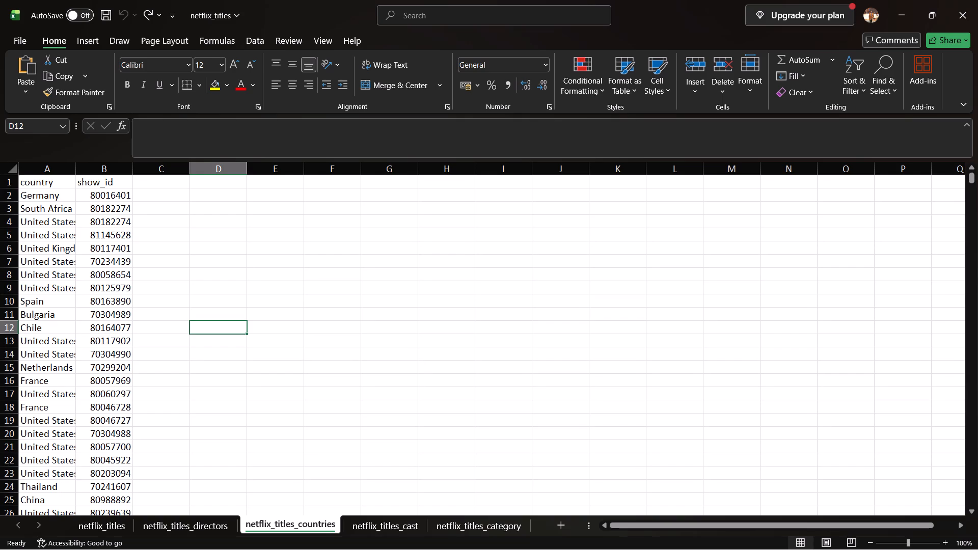
pyautogui.click(382, 529)
pyautogui.click(188, 206)
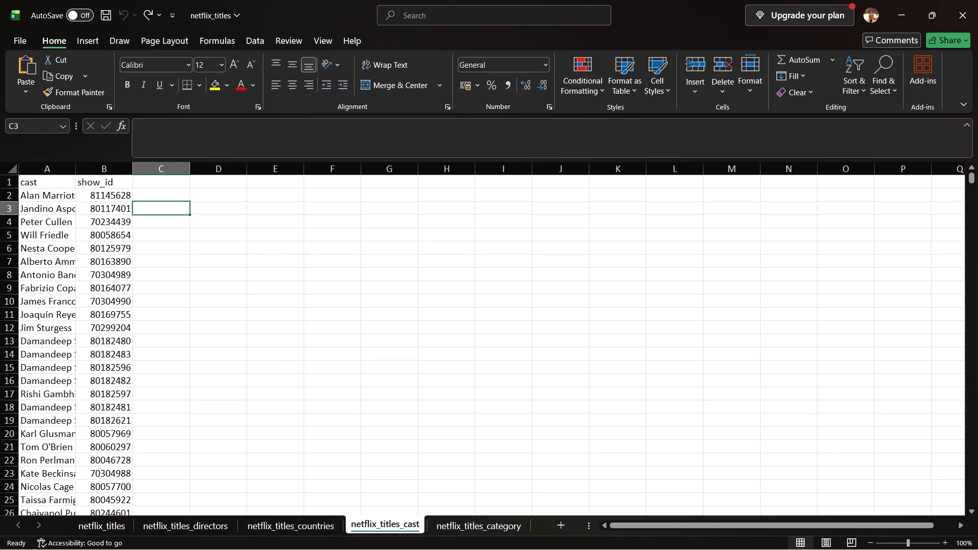
pyautogui.click(209, 206)
pyautogui.click(252, 212)
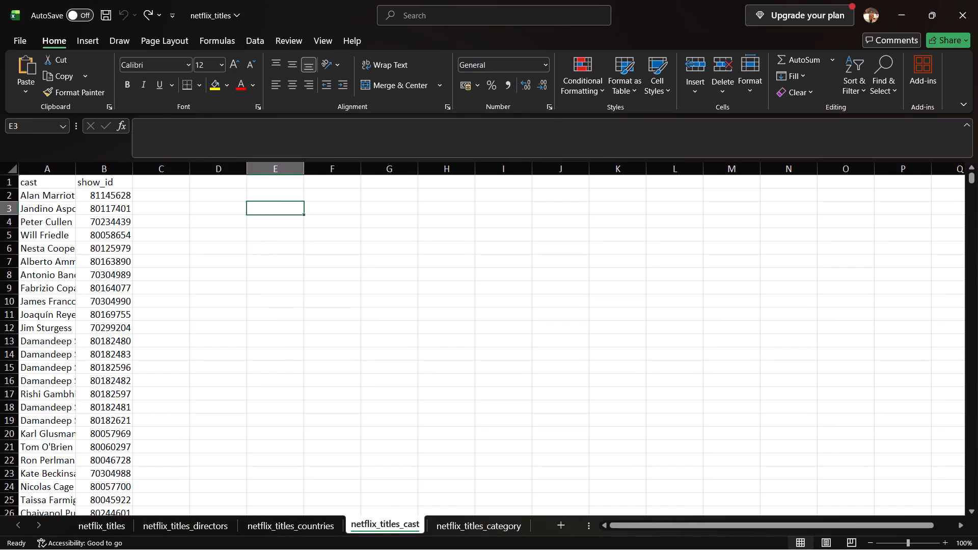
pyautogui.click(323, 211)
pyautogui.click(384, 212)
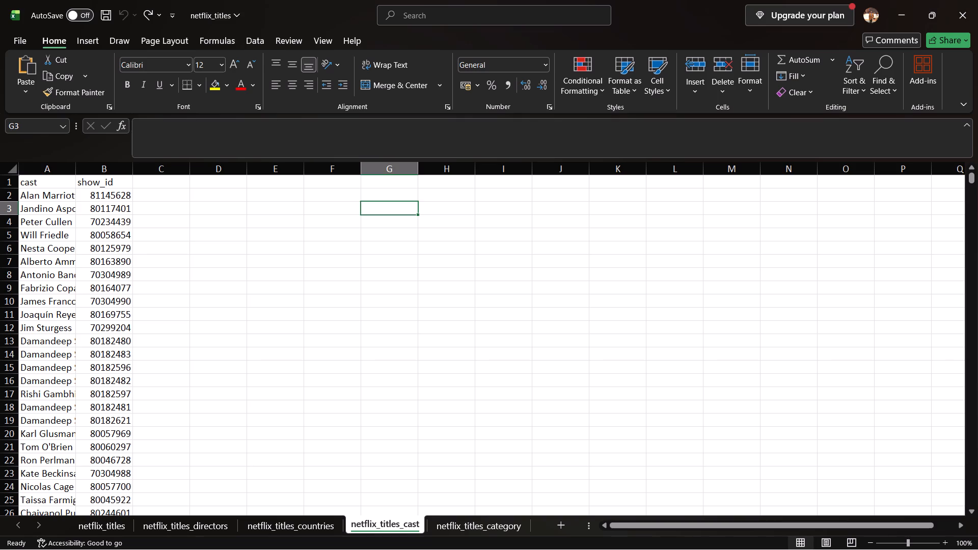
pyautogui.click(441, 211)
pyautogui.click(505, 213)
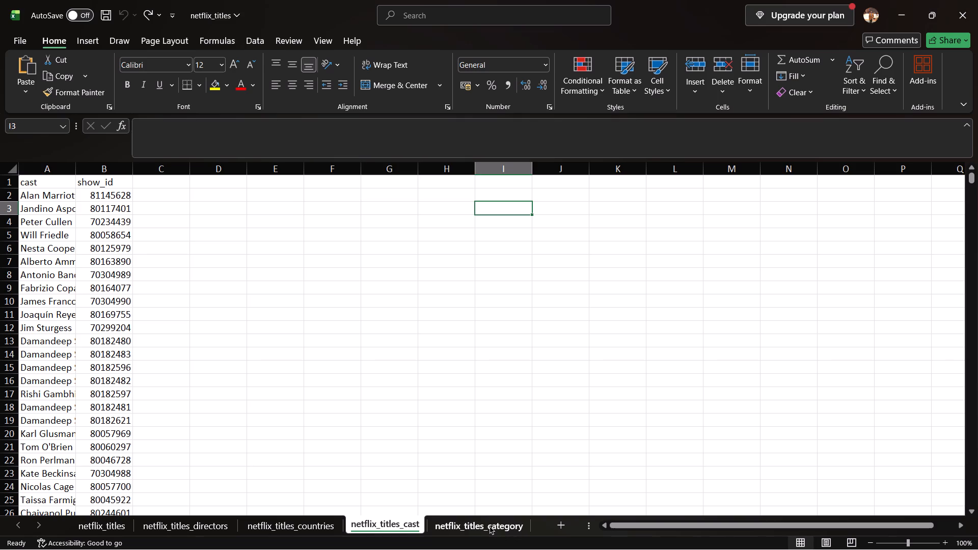
pyautogui.click(489, 526)
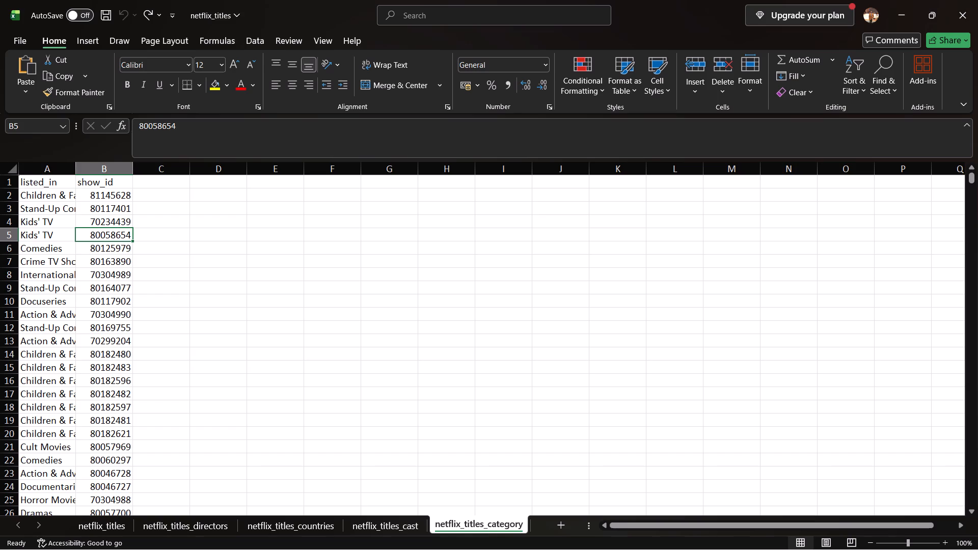
pyautogui.click(67, 180)
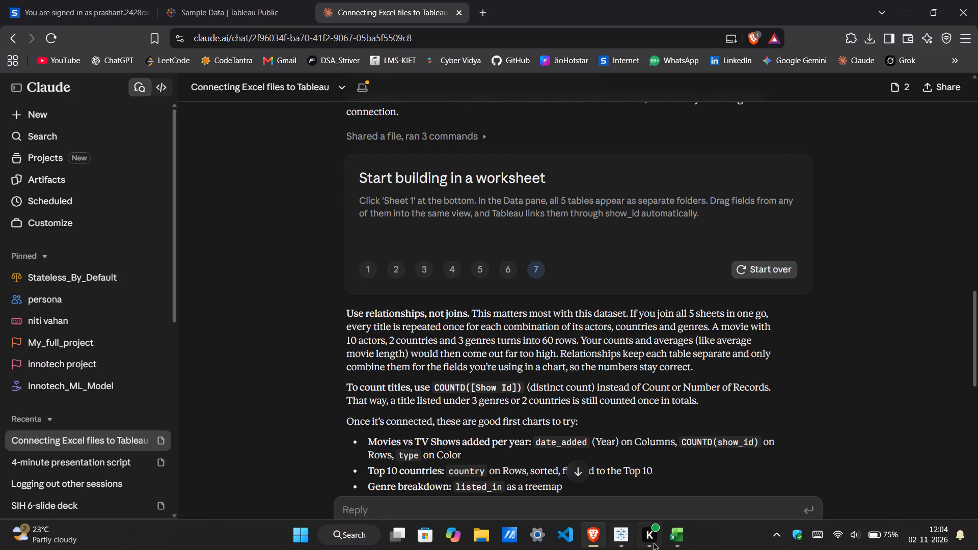
# Back in Tableau, examine the fields and data types of the related cast, category, countries and directors tables.
pyautogui.click(625, 538)
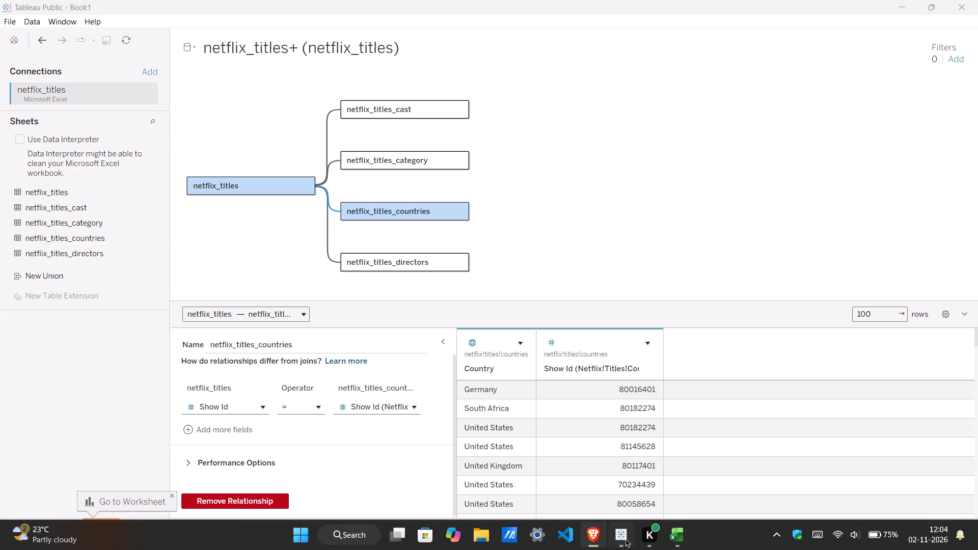
pyautogui.click(489, 239)
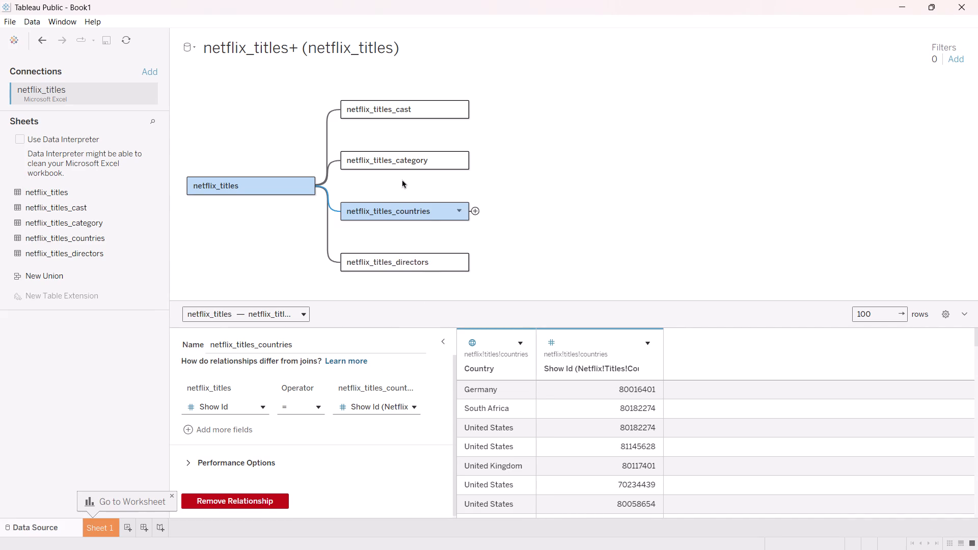
pyautogui.click(378, 115)
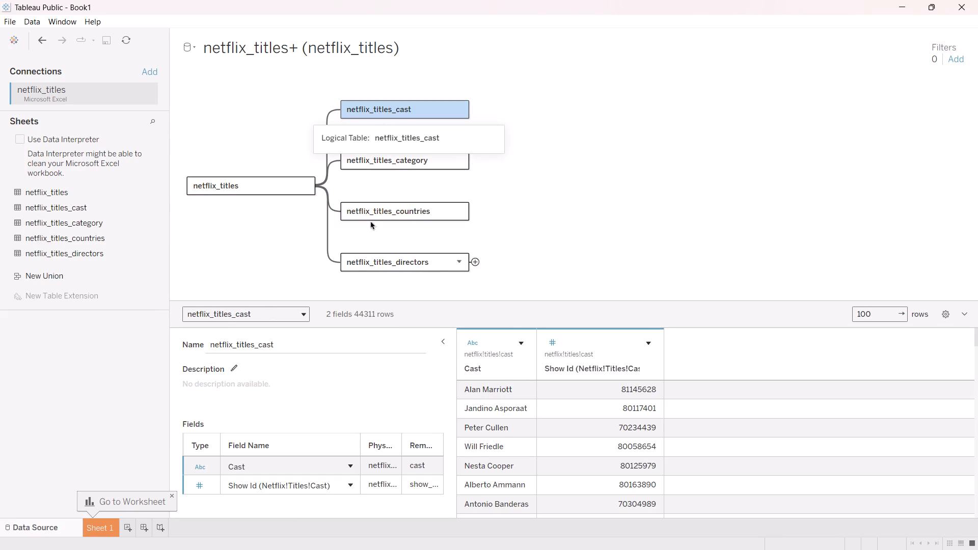
pyautogui.click(375, 160)
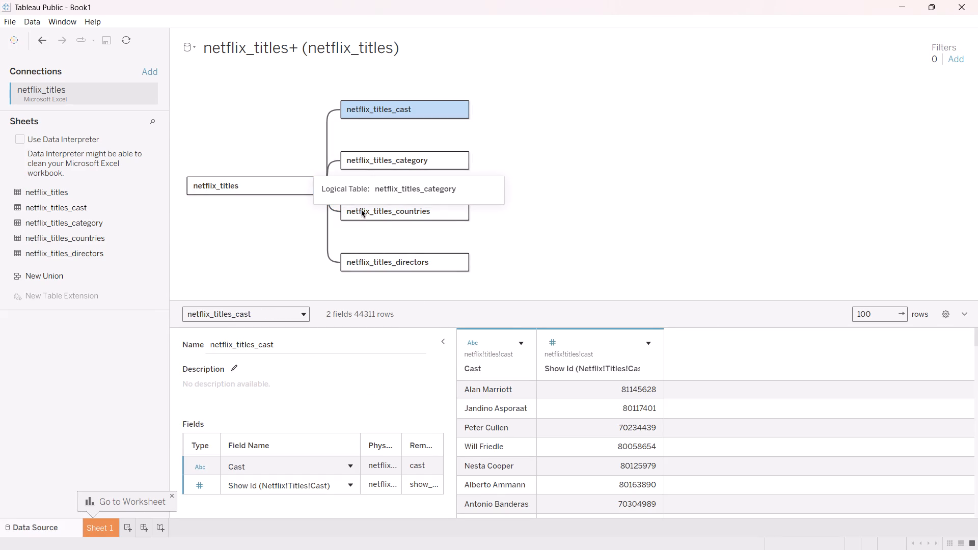
pyautogui.click(361, 209)
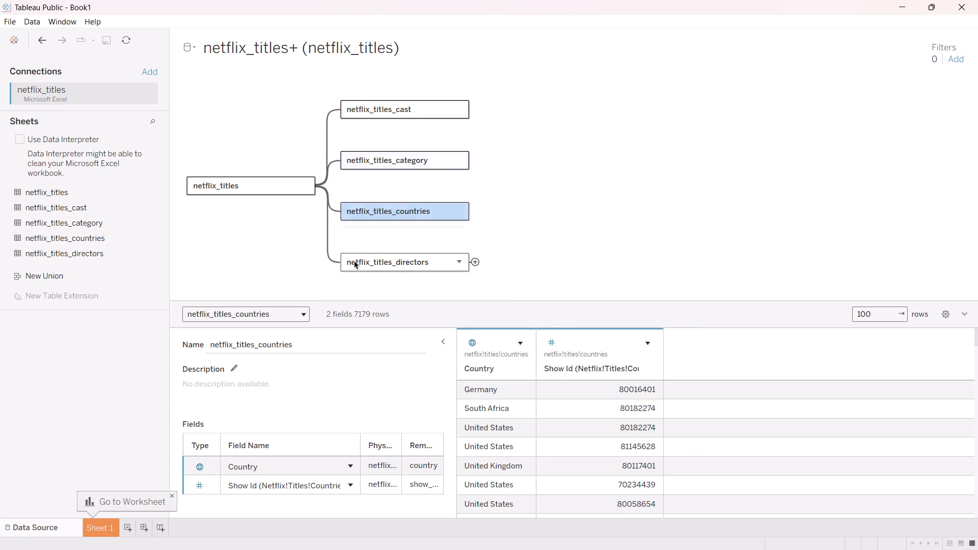
pyautogui.click(354, 260)
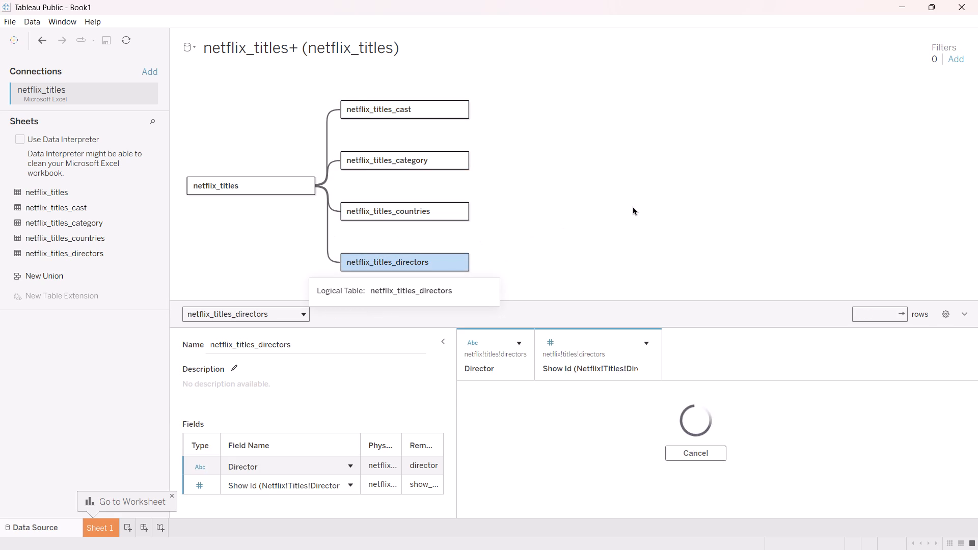
pyautogui.click(632, 206)
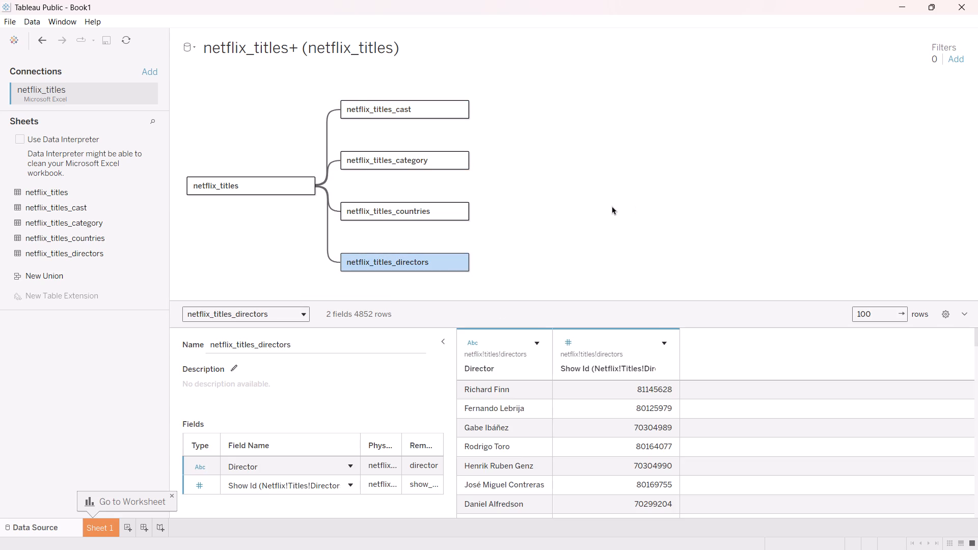
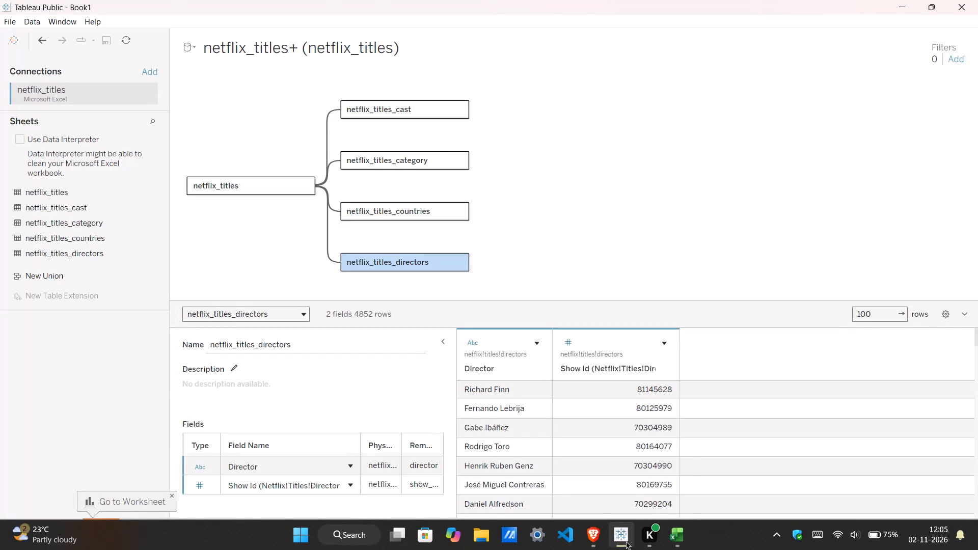
# Switch to Brave and read Claude's advice on relationships, counting titles, suggested first charts and the all-in-one file's limitation.
pyautogui.click(589, 541)
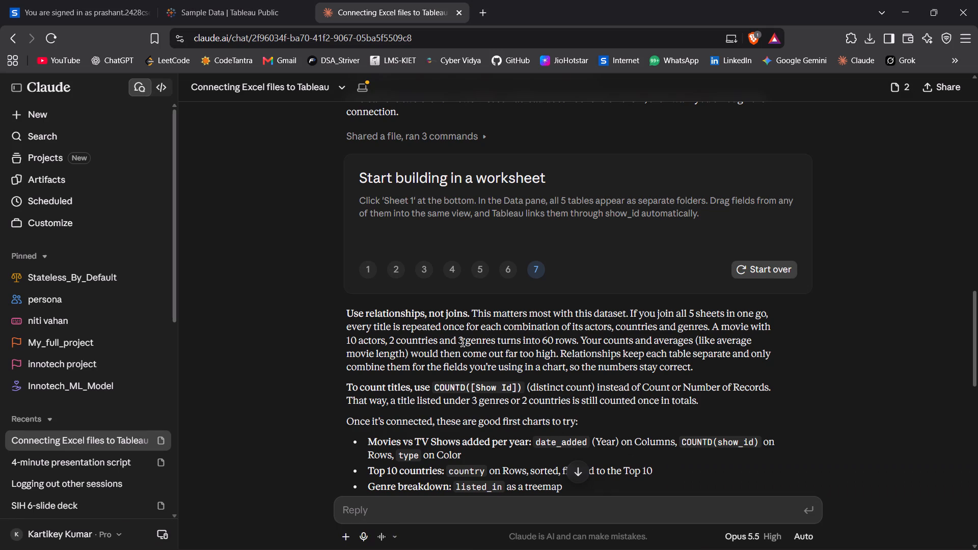
pyautogui.scroll(-2, 463, 343)
pyautogui.moveTo(371, 331); pyautogui.dragTo(487, 332)
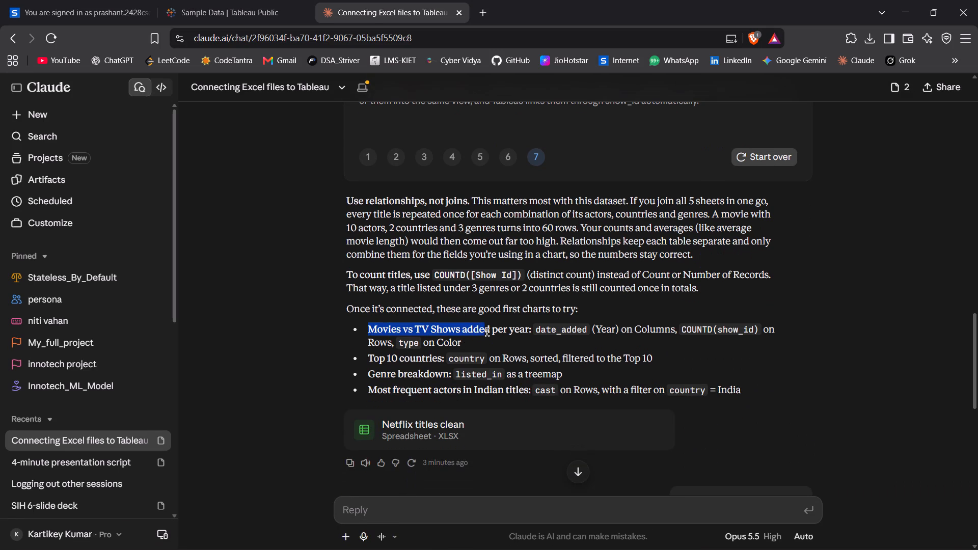
pyautogui.moveTo(487, 332); pyautogui.dragTo(703, 323)
pyautogui.click(703, 323)
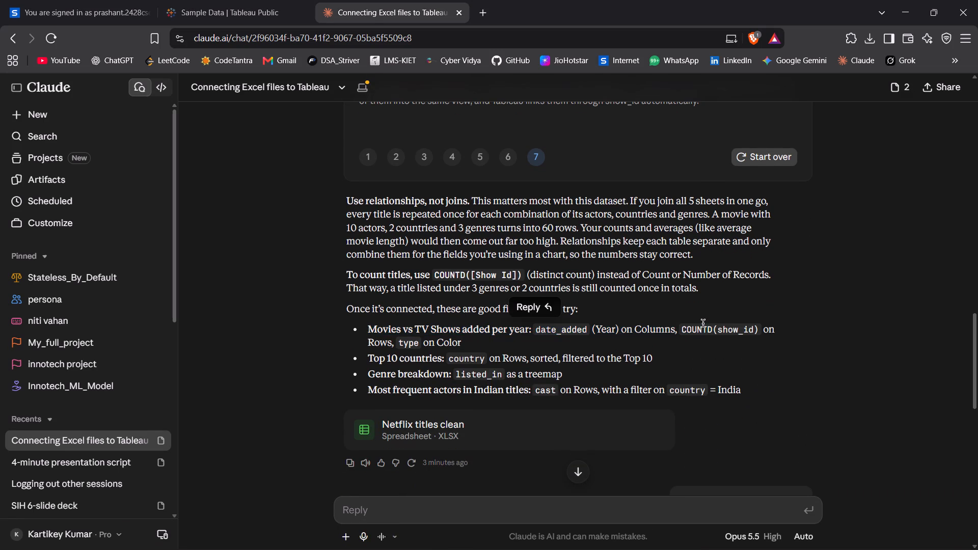
pyautogui.scroll(-1, 703, 323)
pyautogui.moveTo(398, 245); pyautogui.dragTo(600, 253)
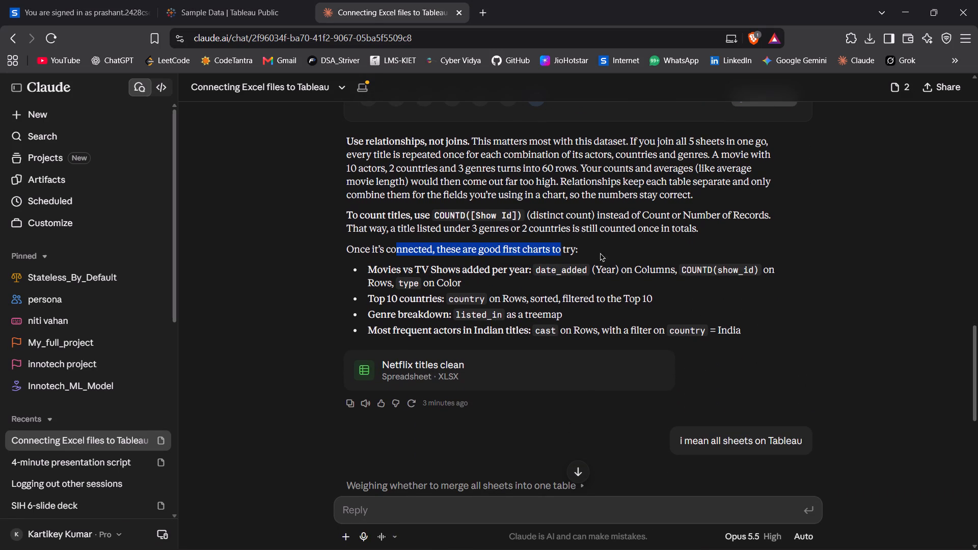
pyautogui.moveTo(600, 253); pyautogui.dragTo(581, 248)
pyautogui.click(581, 248)
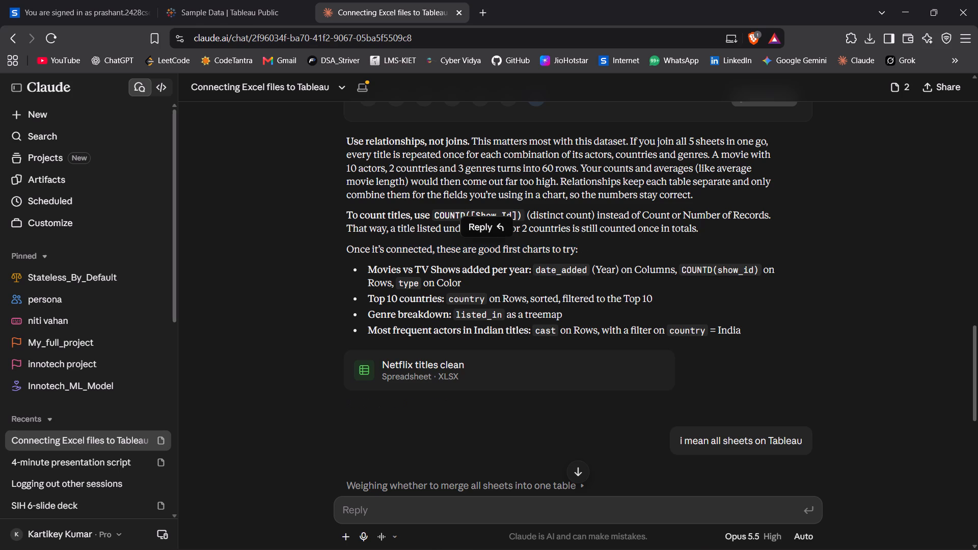
pyautogui.scroll(-11, 562, 390)
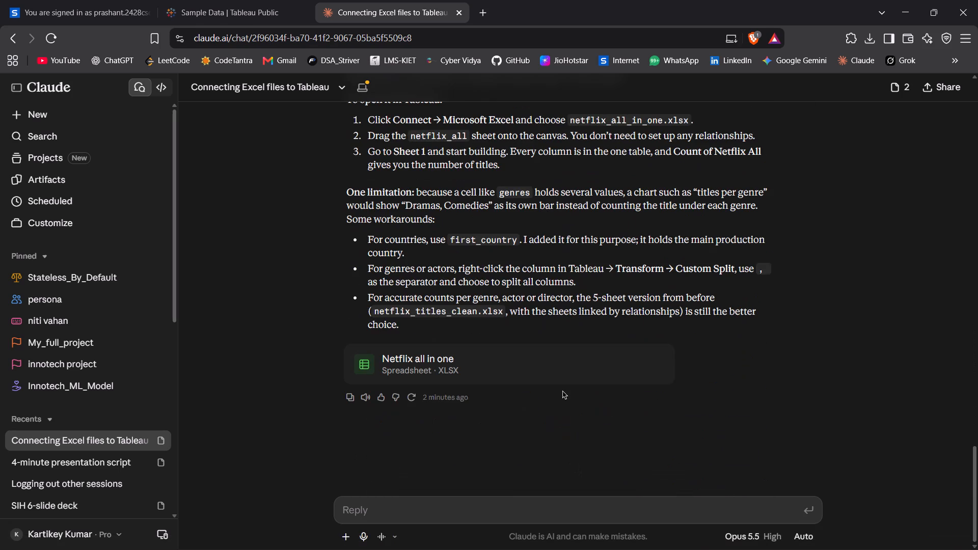
pyautogui.click(673, 535)
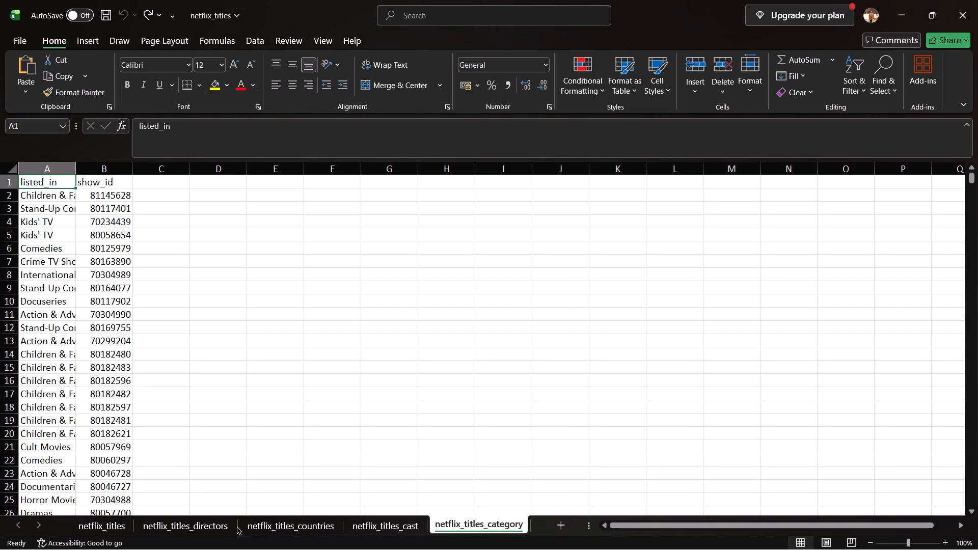
pyautogui.click(104, 522)
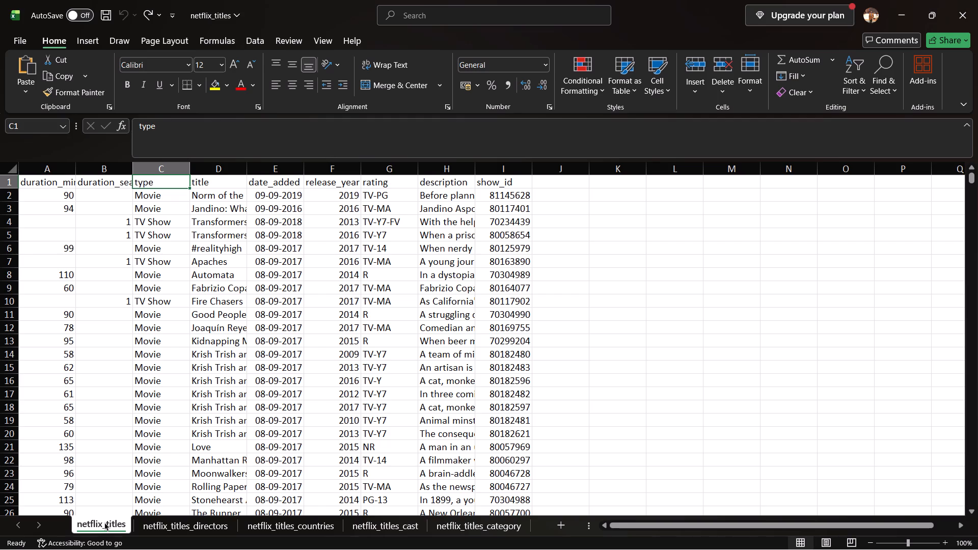
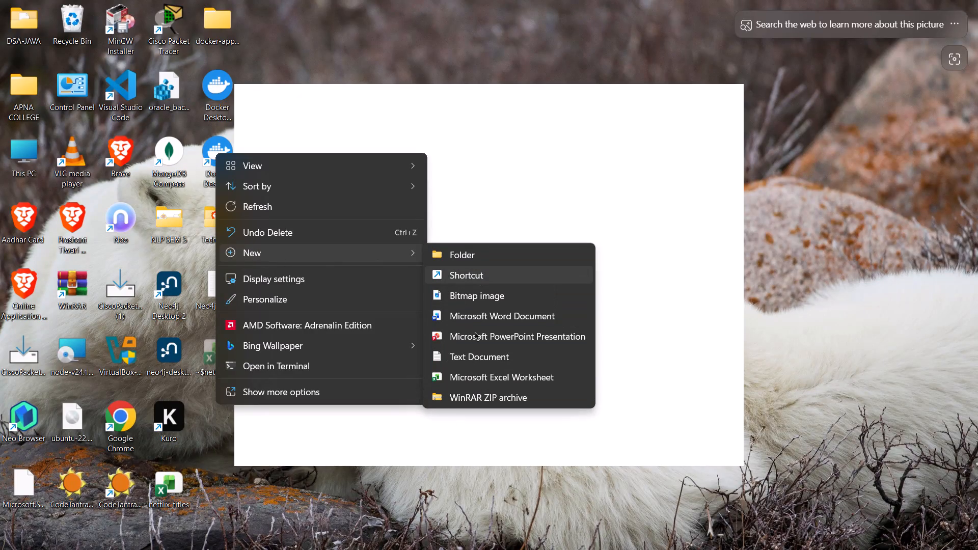
# Create a new Excel worksheet file on the desktop, name it Data Dictionary, and open it.
pyautogui.click(463, 381)
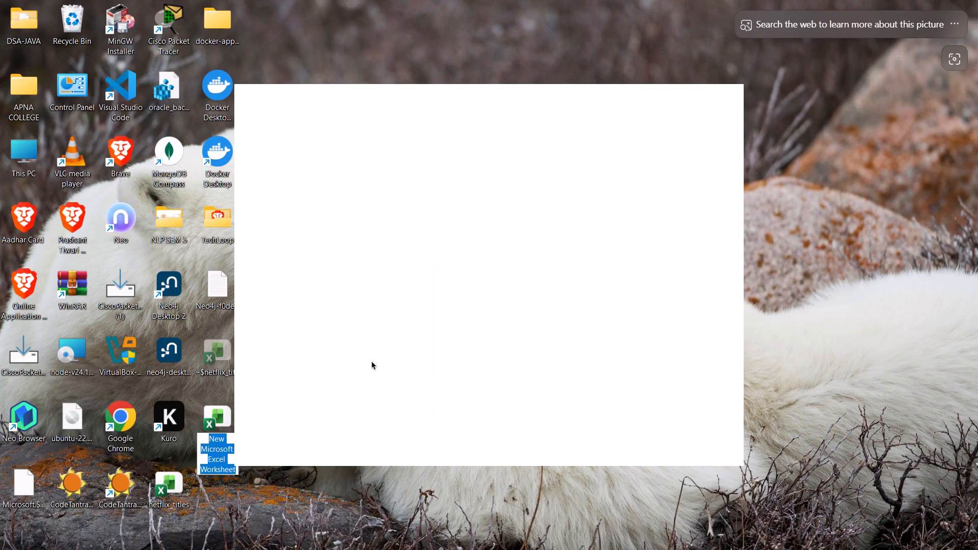
pyautogui.write('Data Dict')
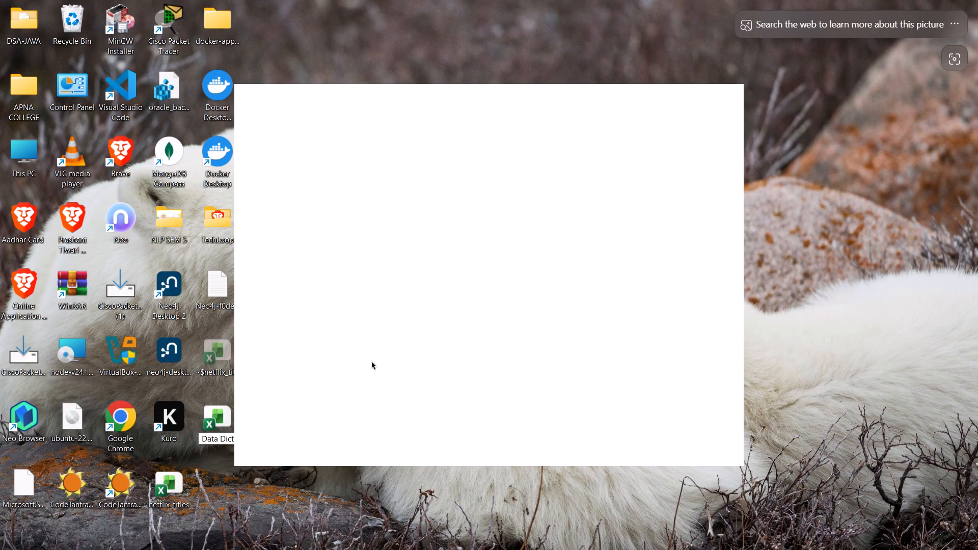
pyautogui.write('ionary')
pyautogui.press('Return')
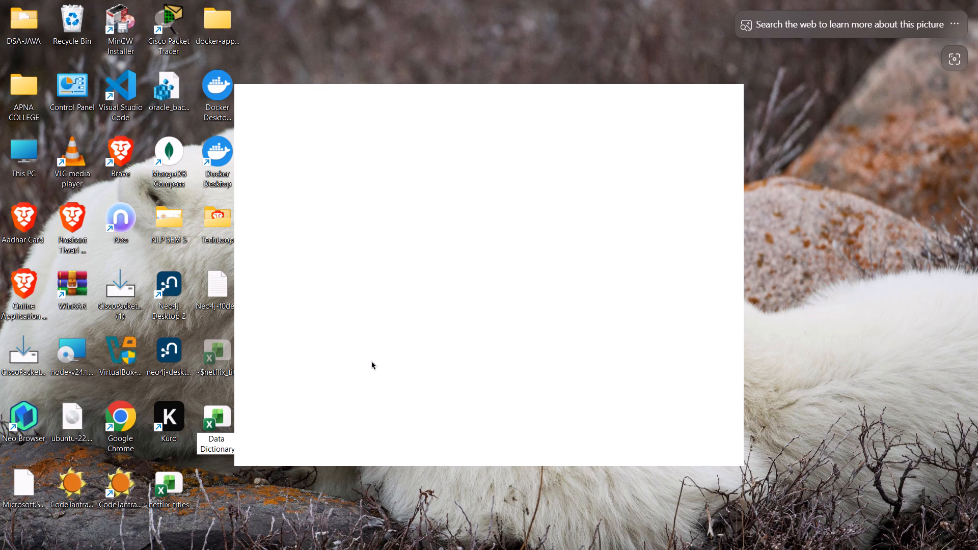
pyautogui.doubleClick(212, 416)
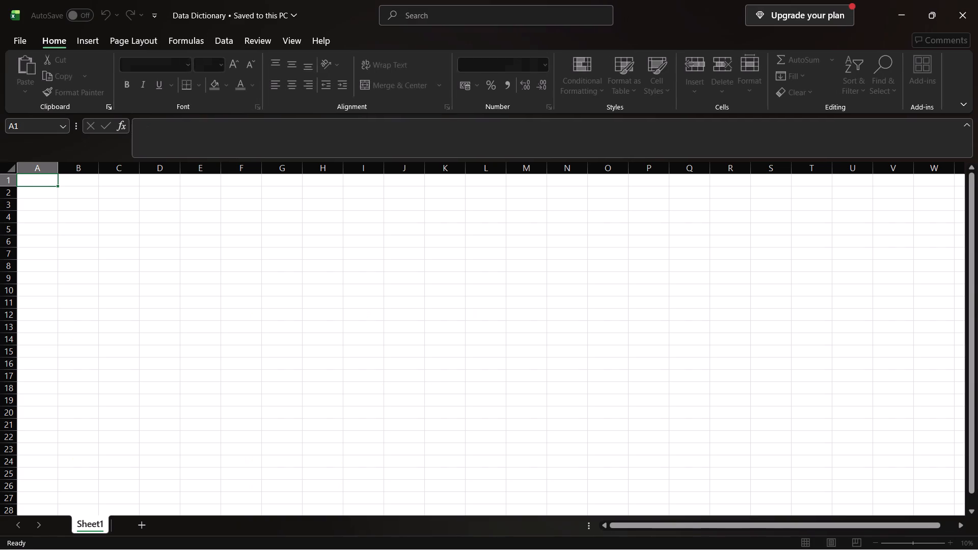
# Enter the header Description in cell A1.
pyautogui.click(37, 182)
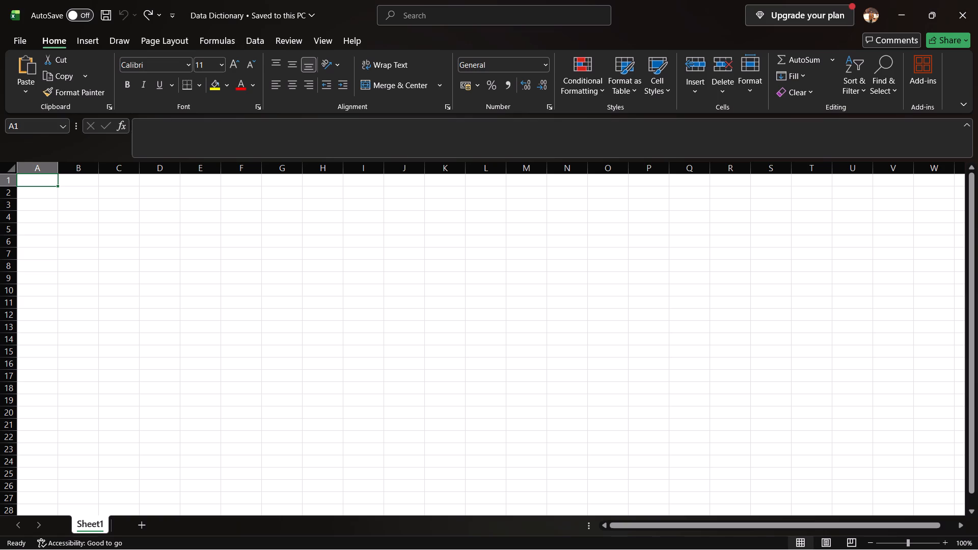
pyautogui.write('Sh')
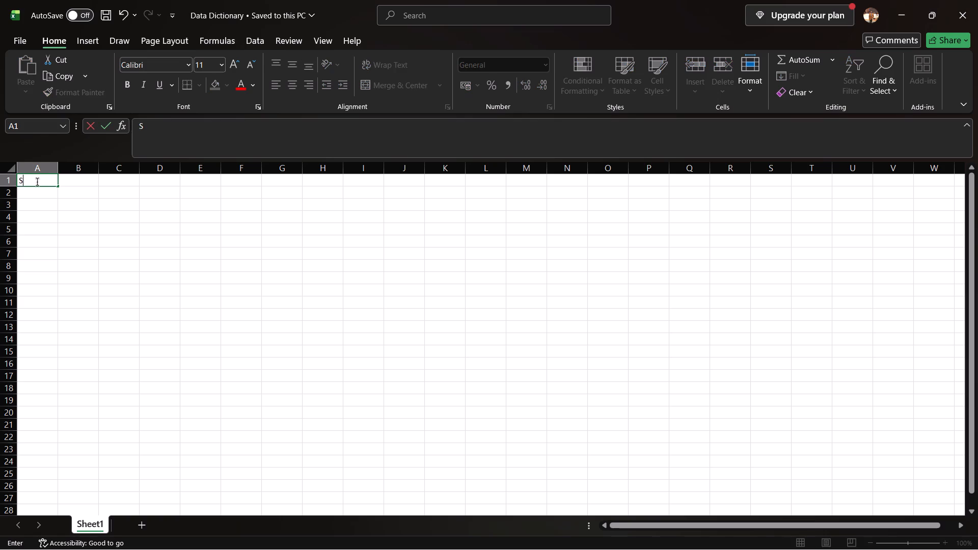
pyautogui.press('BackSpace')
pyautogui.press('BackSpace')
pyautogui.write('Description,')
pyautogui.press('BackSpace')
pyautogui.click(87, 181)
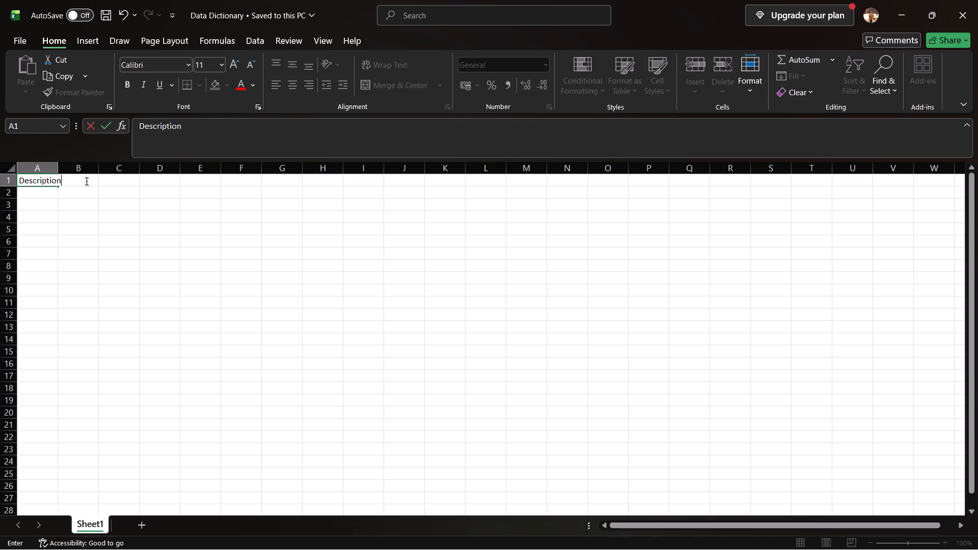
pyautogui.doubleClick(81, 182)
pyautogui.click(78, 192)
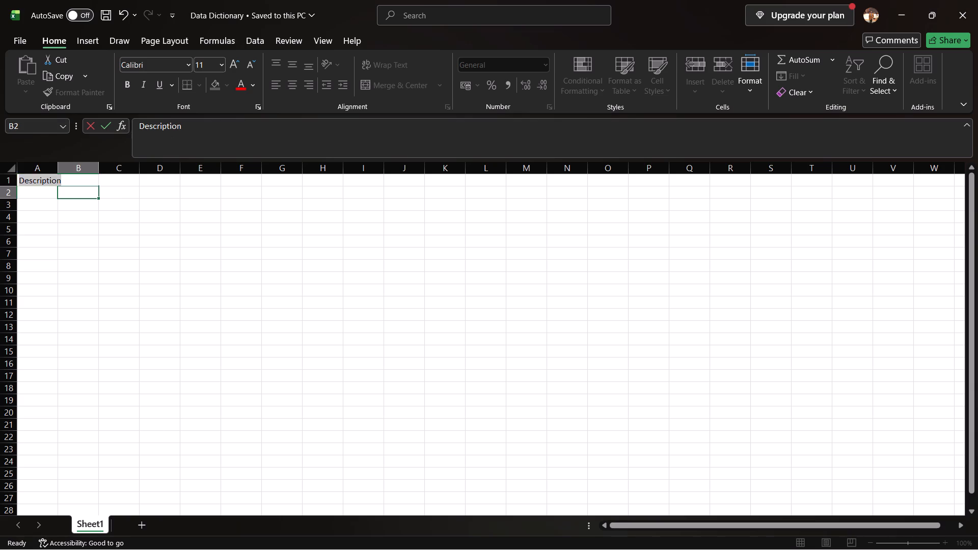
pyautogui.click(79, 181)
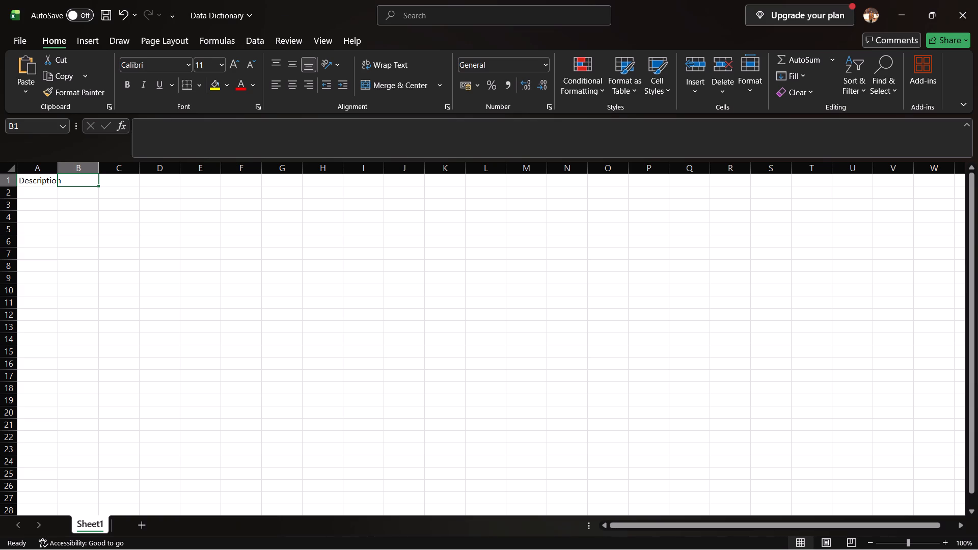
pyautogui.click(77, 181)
# Change the header in cell A1 to Data Type and enter Description in cell B1.
pyautogui.click(32, 185)
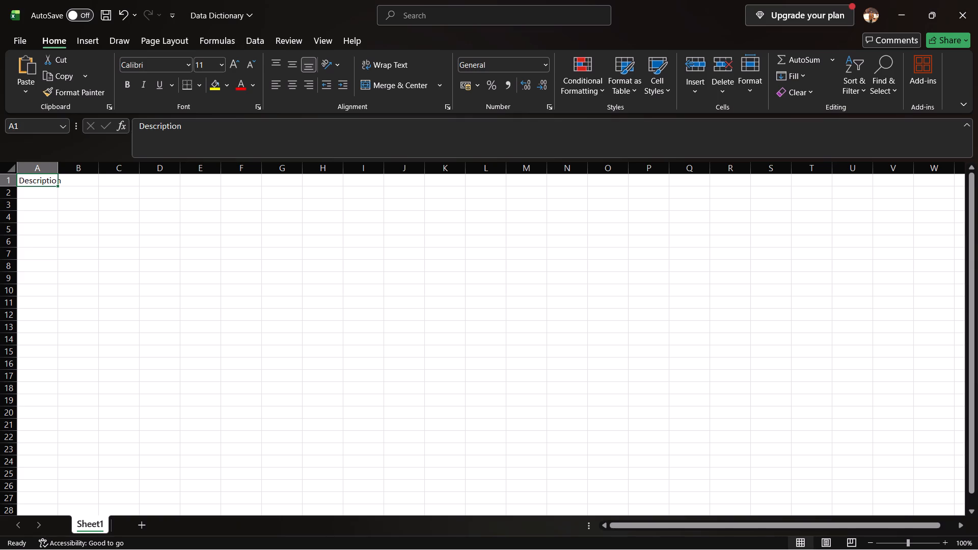
pyautogui.moveTo(203, 127); pyautogui.dragTo(122, 131)
pyautogui.write('Dat')
pyautogui.write('a Tyoe')
pyautogui.press('BackSpace')
pyautogui.press('BackSpace')
pyautogui.write('pe')
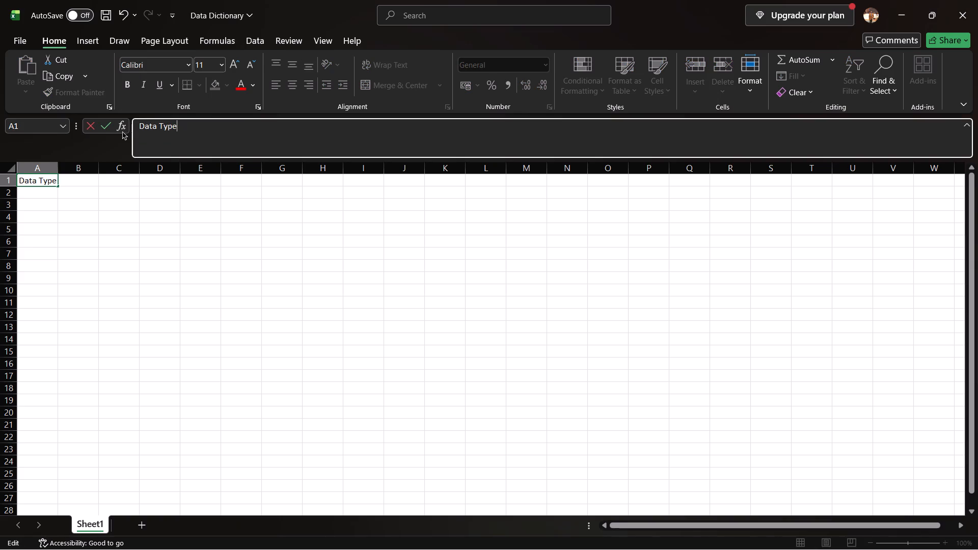
pyautogui.click(74, 182)
pyautogui.write('Desc')
pyautogui.write('riptuo\\')
pyautogui.press('BackSpace')
pyautogui.press('BackSpace')
pyautogui.press('BackSpace')
pyautogui.write('ion')
pyautogui.click(146, 210)
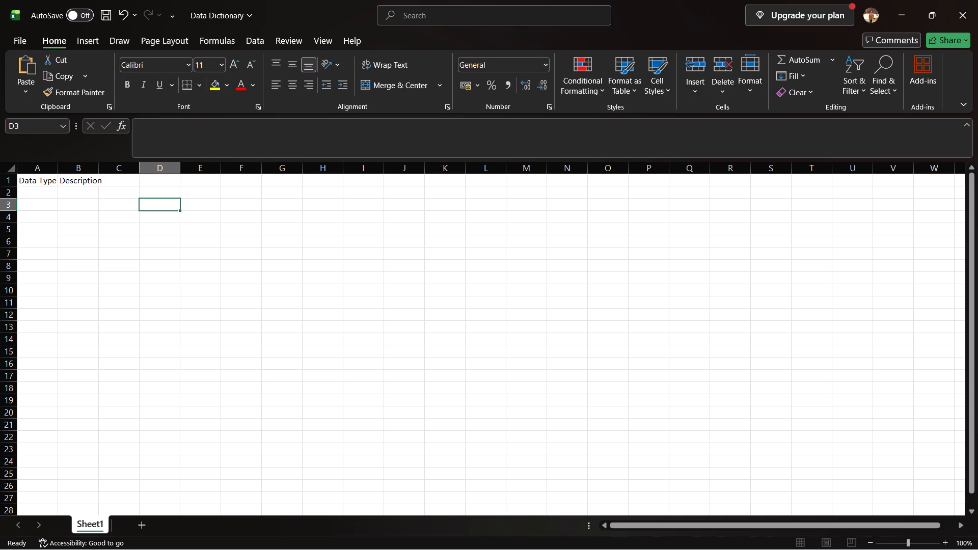
# Add the headers Show Id in cell C1 and Field Name in cell D1.
pyautogui.click(117, 178)
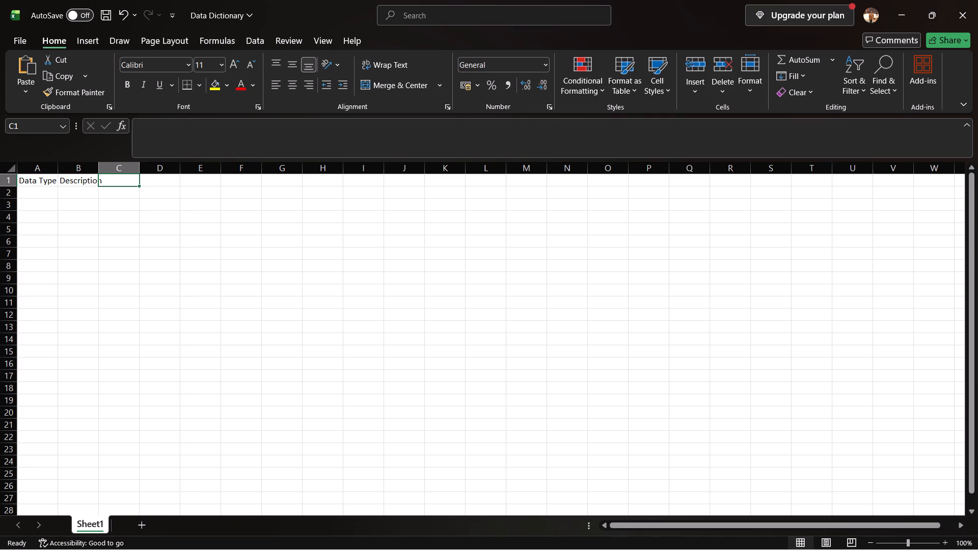
pyautogui.write('Show Id')
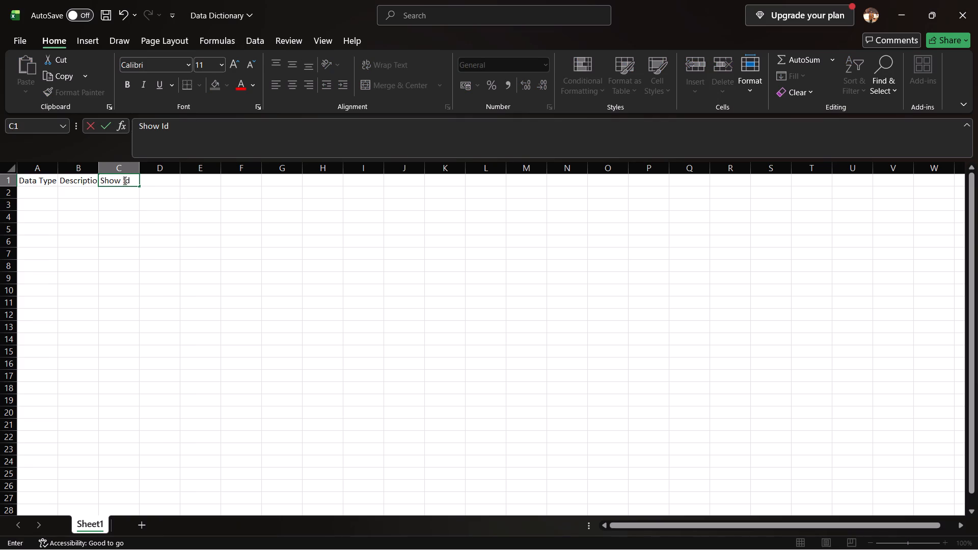
pyautogui.click(154, 181)
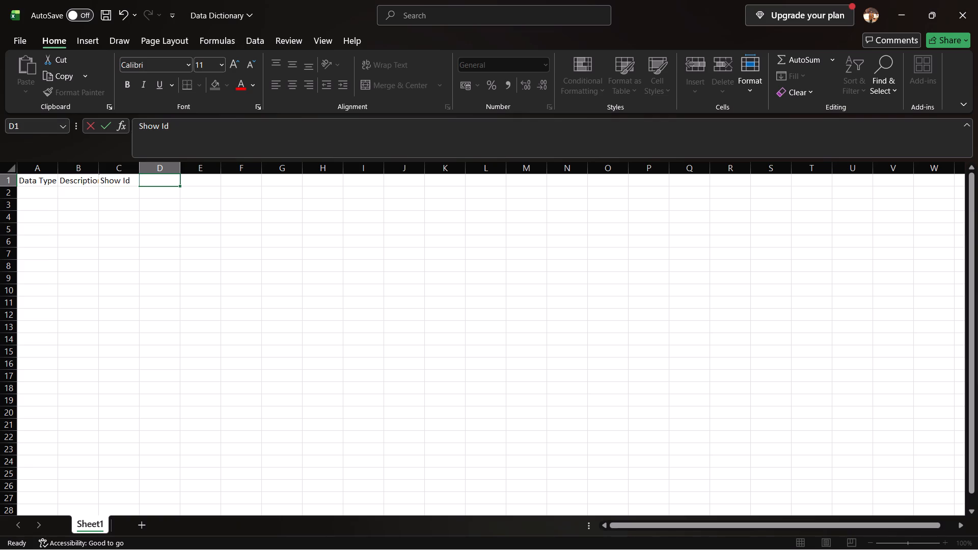
pyautogui.hotkey('shift', 'd')
pyautogui.hotkey('shift', 'BackSpace')
pyautogui.write('Field Name')
pyautogui.click(211, 273)
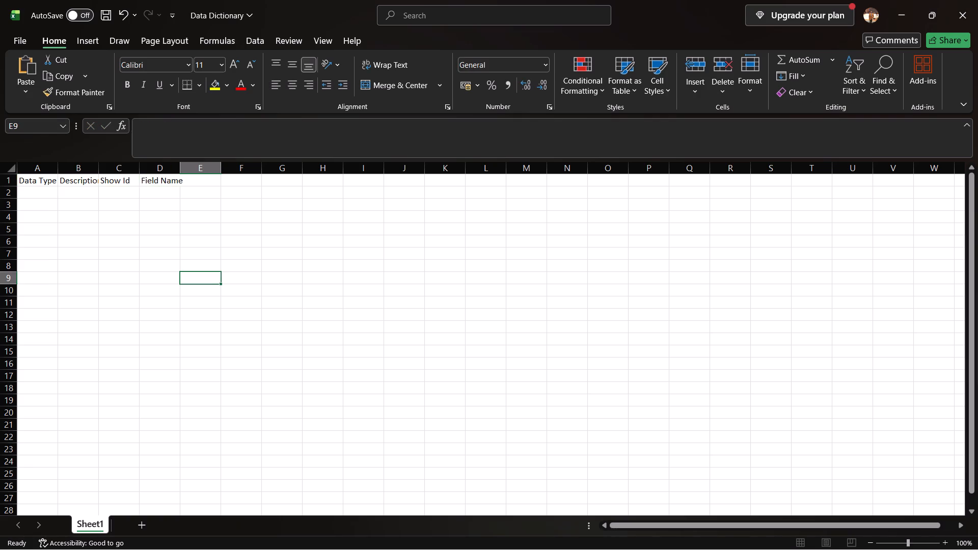
# Add the headers Dimensions in cell E1 and Role Analysis in cell F1.
pyautogui.click(247, 179)
pyautogui.click(201, 182)
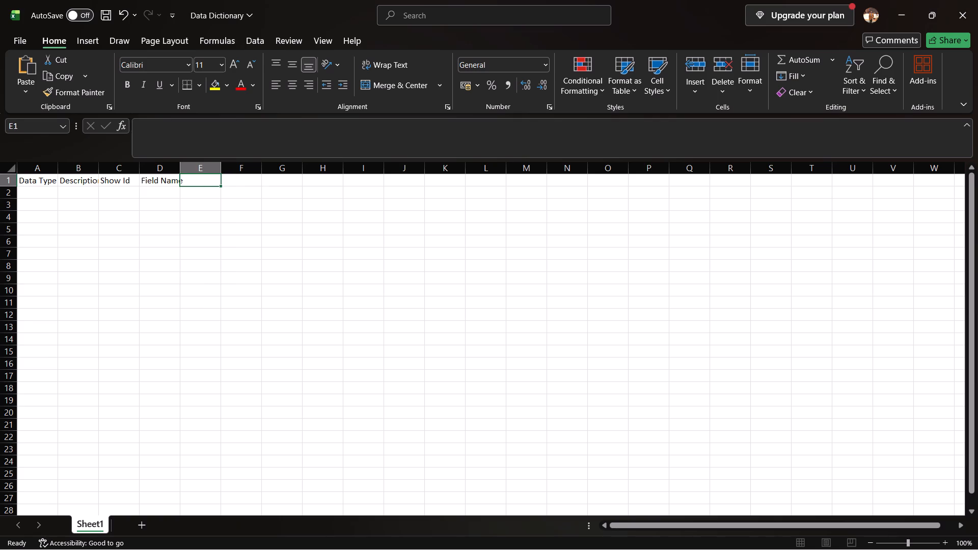
pyautogui.write('Role An')
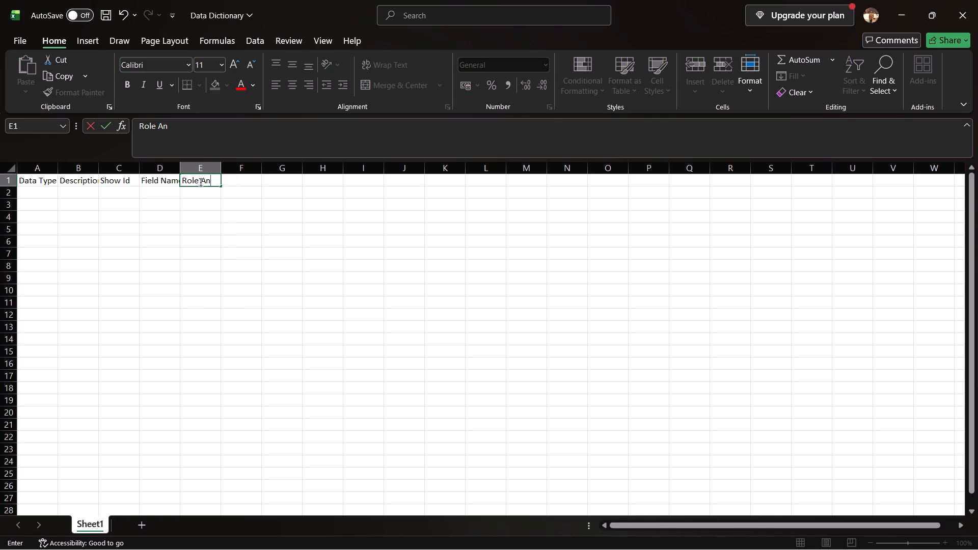
pyautogui.press('BackSpace')
pyautogui.press('BackSpace')
pyautogui.press('BackSpace')
pyautogui.press('BackSpace')
pyautogui.press('BackSpace')
pyautogui.press('BackSpace')
pyautogui.press('BackSpace')
pyautogui.write('Diman')
pyautogui.press('BackSpace')
pyautogui.press('BackSpace')
pyautogui.write('ensions')
pyautogui.click(254, 180)
pyautogui.click(240, 234)
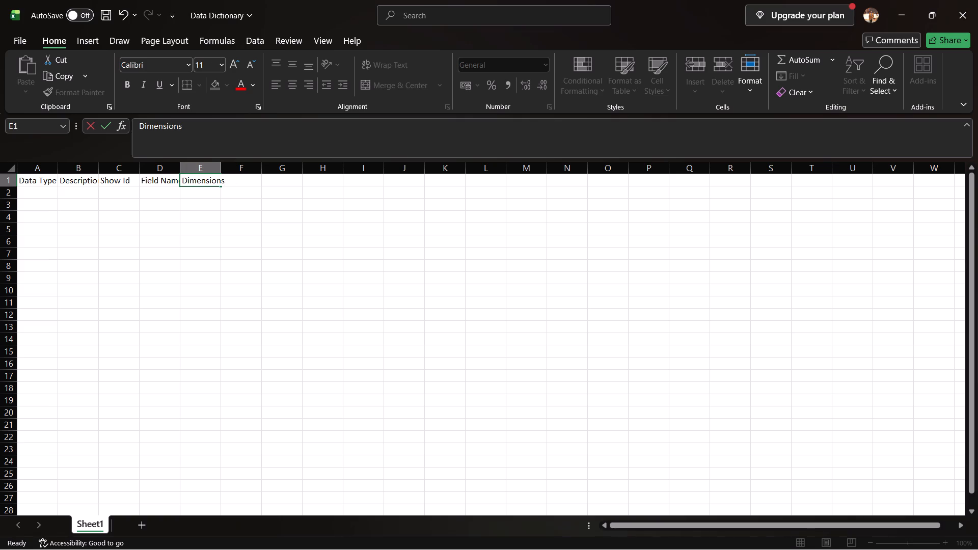
pyautogui.click(241, 179)
pyautogui.write('Role Ana')
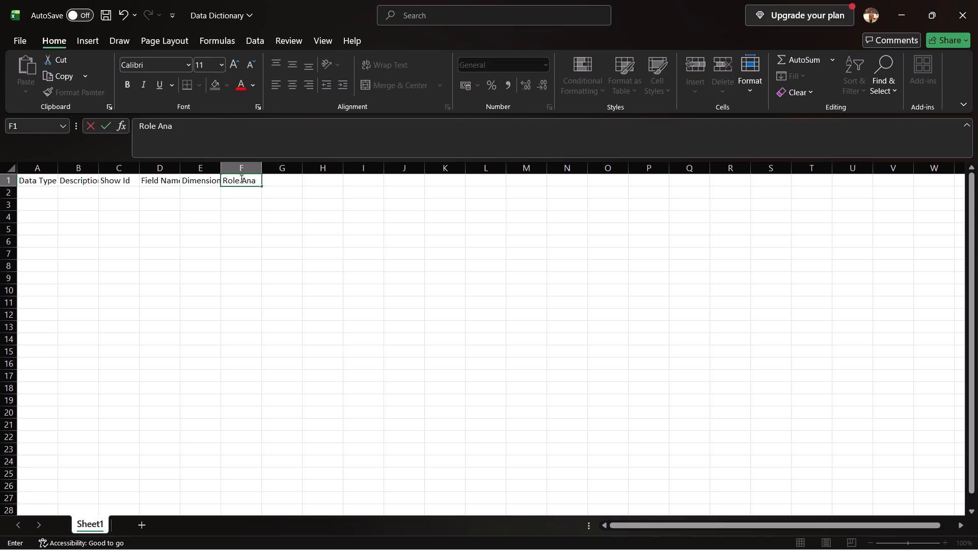
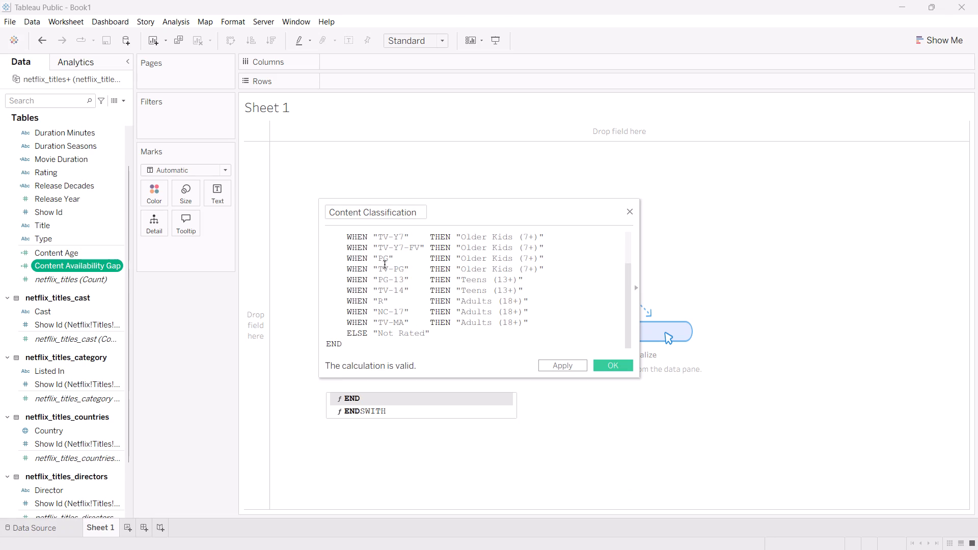
pyautogui.click(570, 364)
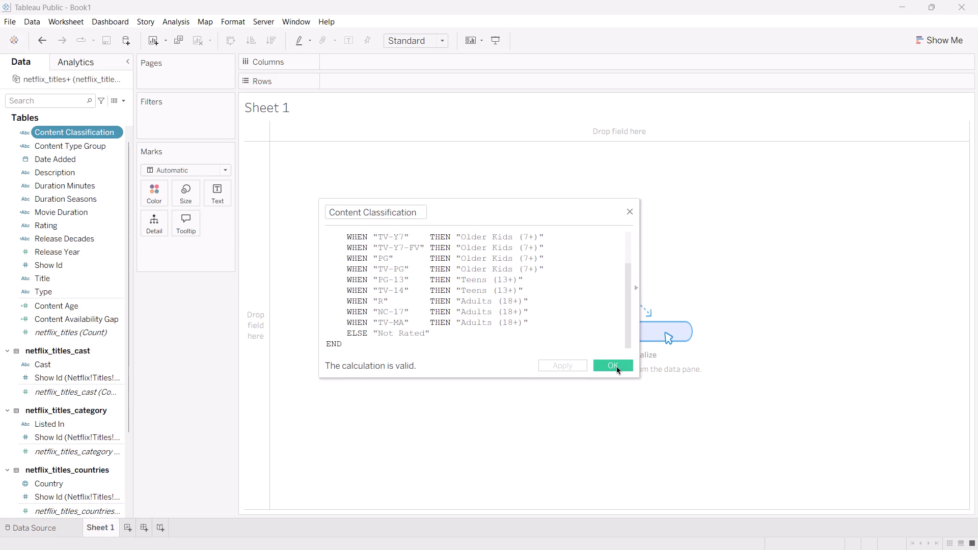
pyautogui.click(616, 366)
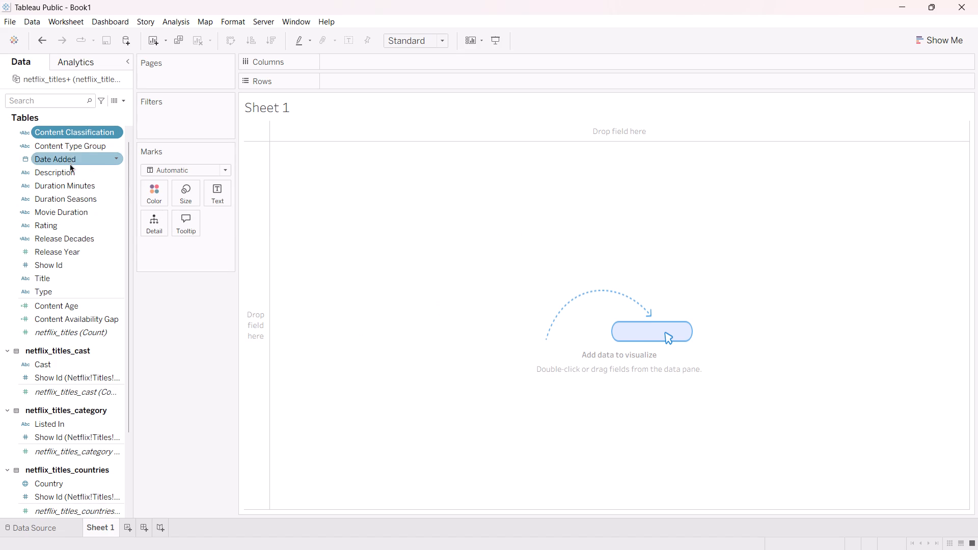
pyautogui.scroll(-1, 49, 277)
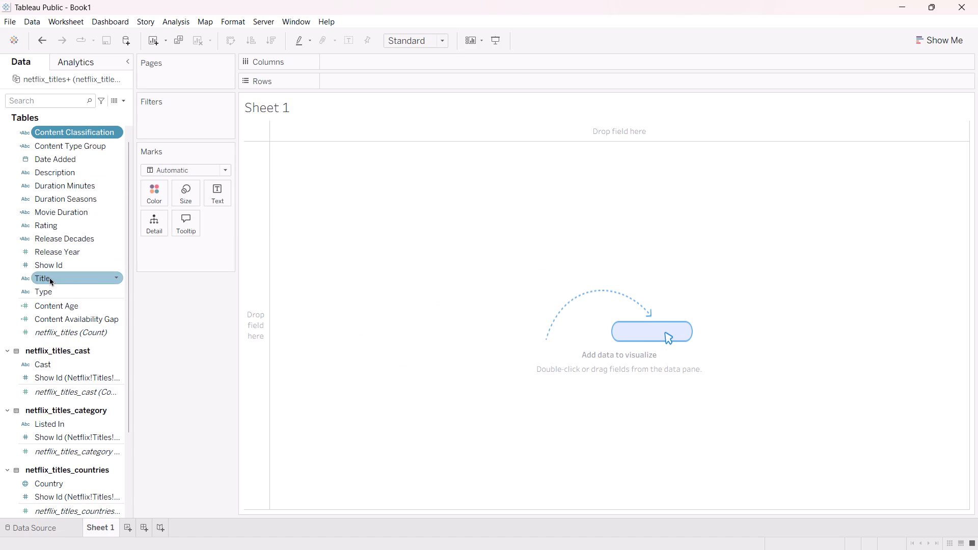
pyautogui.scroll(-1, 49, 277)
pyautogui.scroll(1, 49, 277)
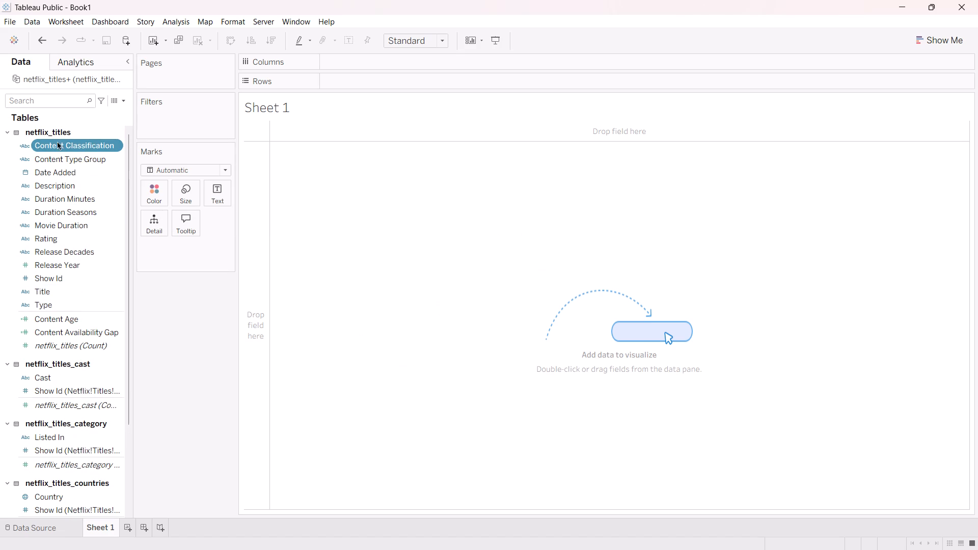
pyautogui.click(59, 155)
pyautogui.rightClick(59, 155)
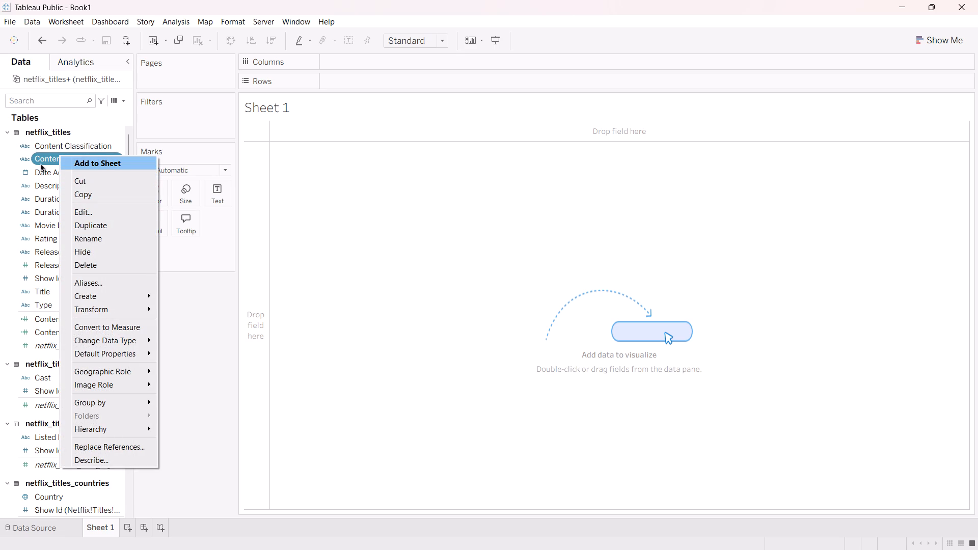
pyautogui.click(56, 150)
# Open the Movie Duration Category calculated field for review and close it without editing.
pyautogui.scroll(-6, 36, 298)
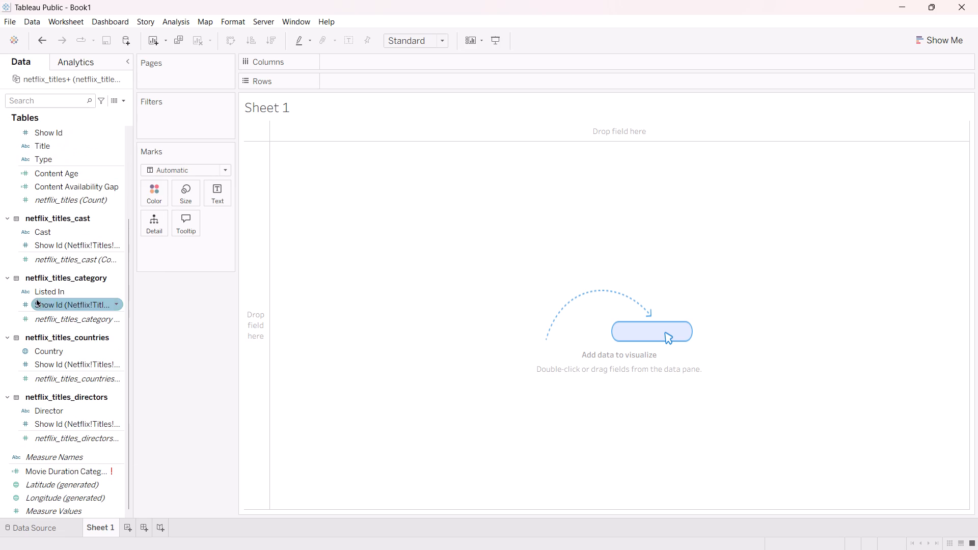
pyautogui.scroll(-3, 29, 421)
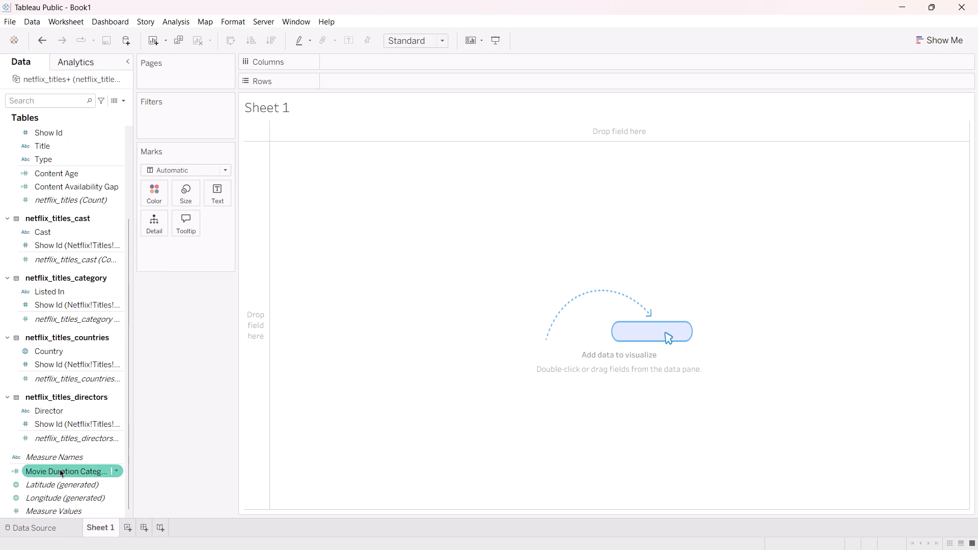
pyautogui.click(59, 469)
pyautogui.rightClick(83, 470)
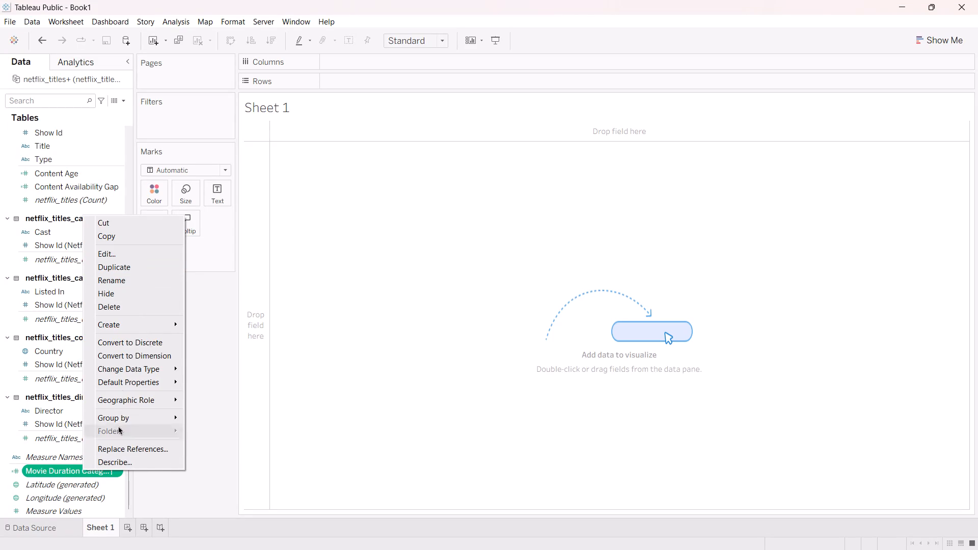
pyautogui.click(111, 252)
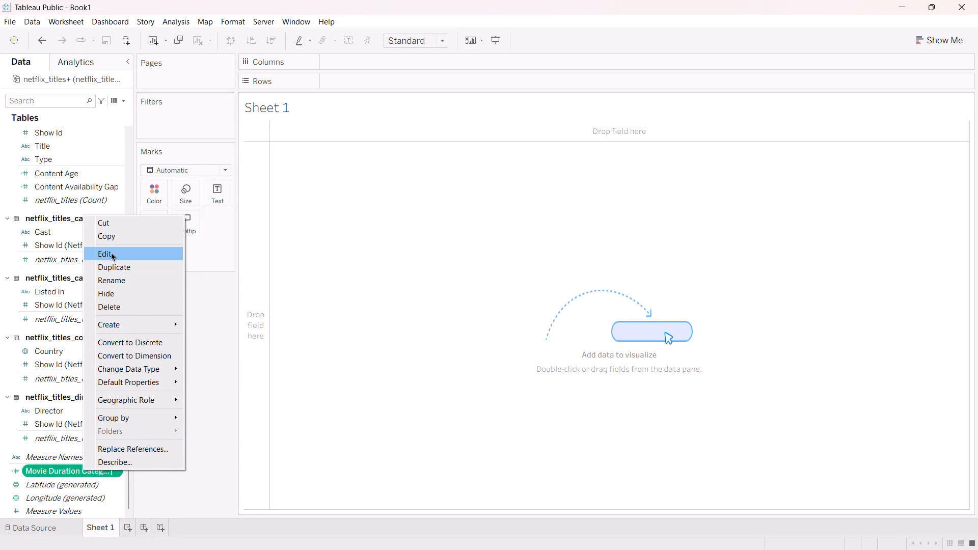
pyautogui.click(391, 249)
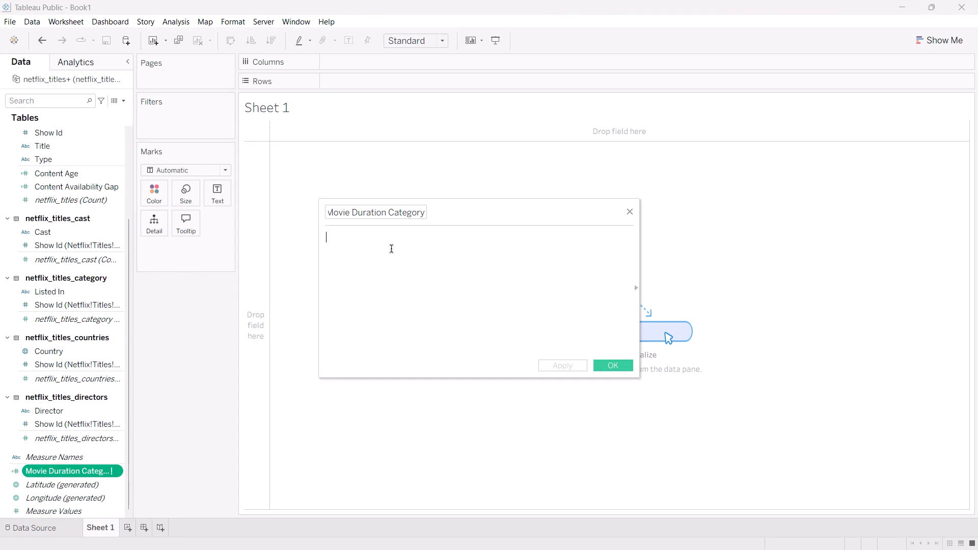
pyautogui.click(628, 211)
# Reopen the Content Classification calculation in netflix_titles to review its formula, and close it without editing.
pyautogui.scroll(1, 50, 347)
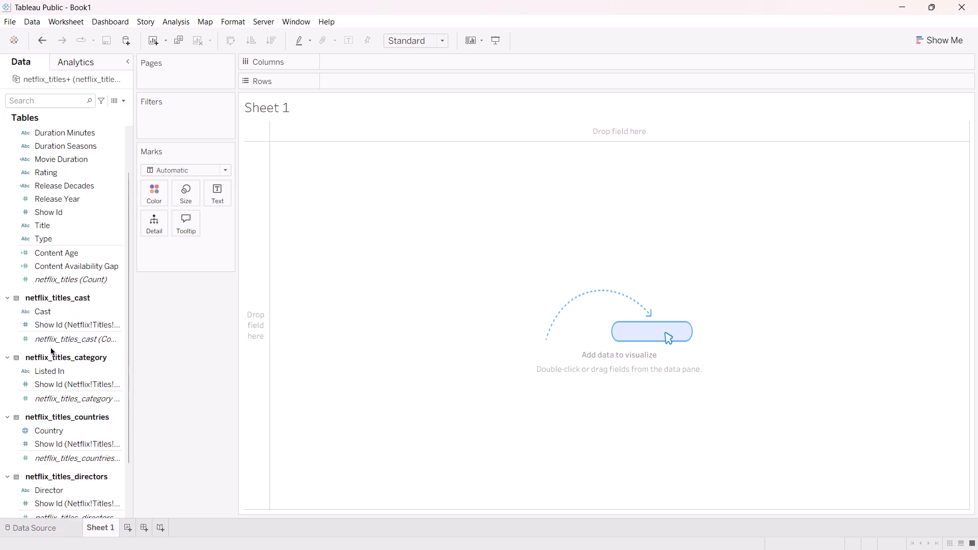
pyautogui.scroll(2, 50, 347)
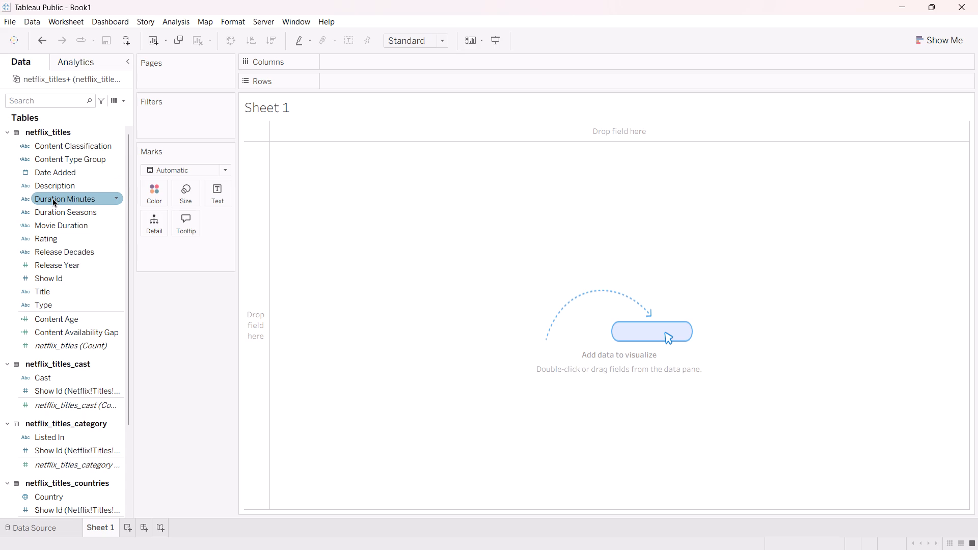
pyautogui.click(53, 141)
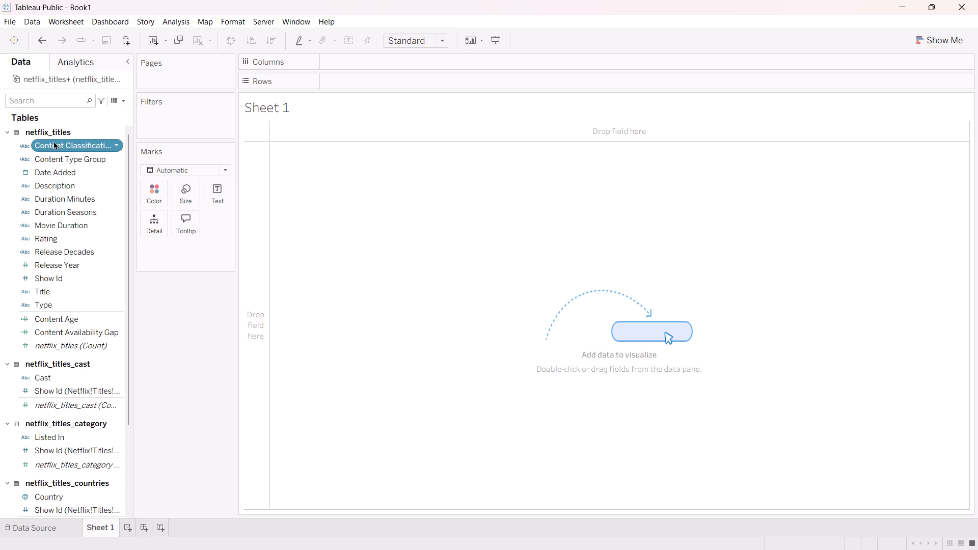
pyautogui.rightClick(53, 141)
pyautogui.click(80, 197)
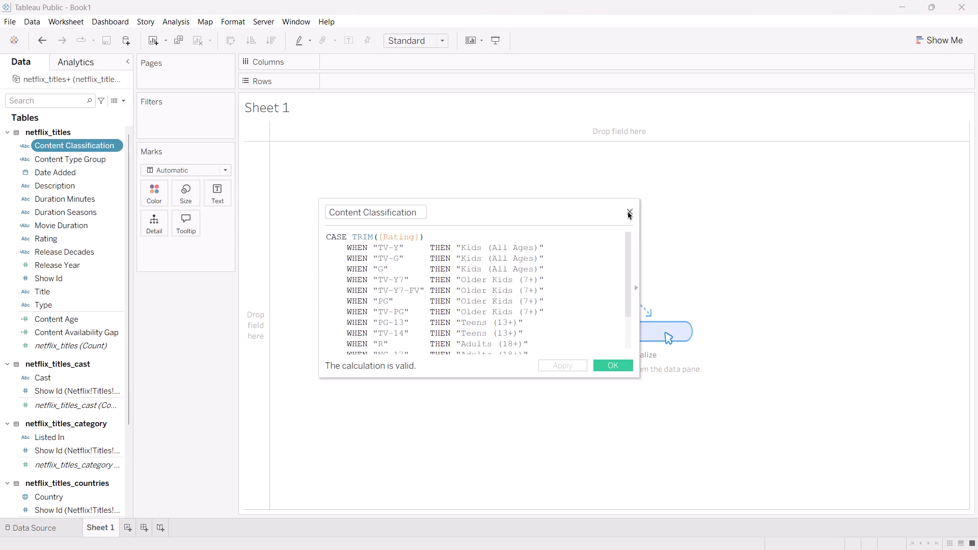
pyautogui.click(627, 211)
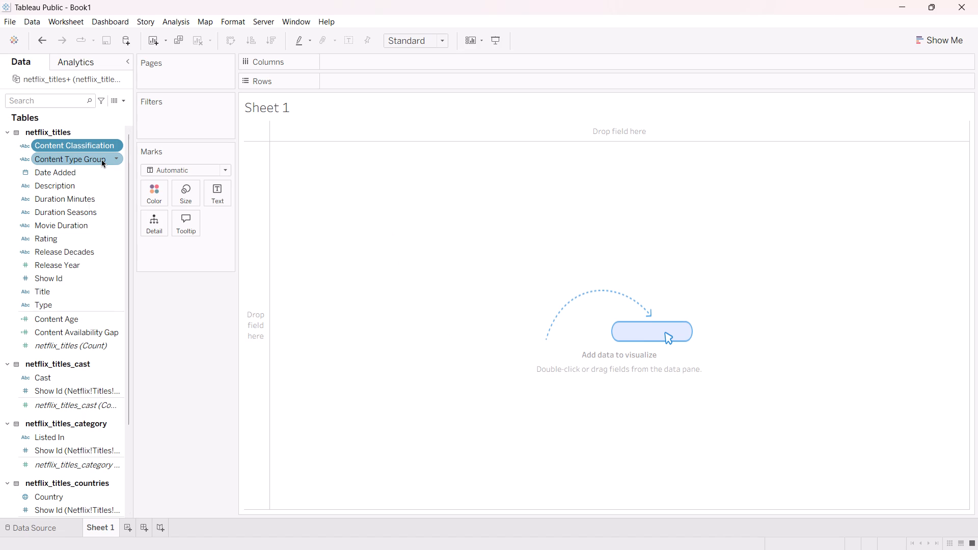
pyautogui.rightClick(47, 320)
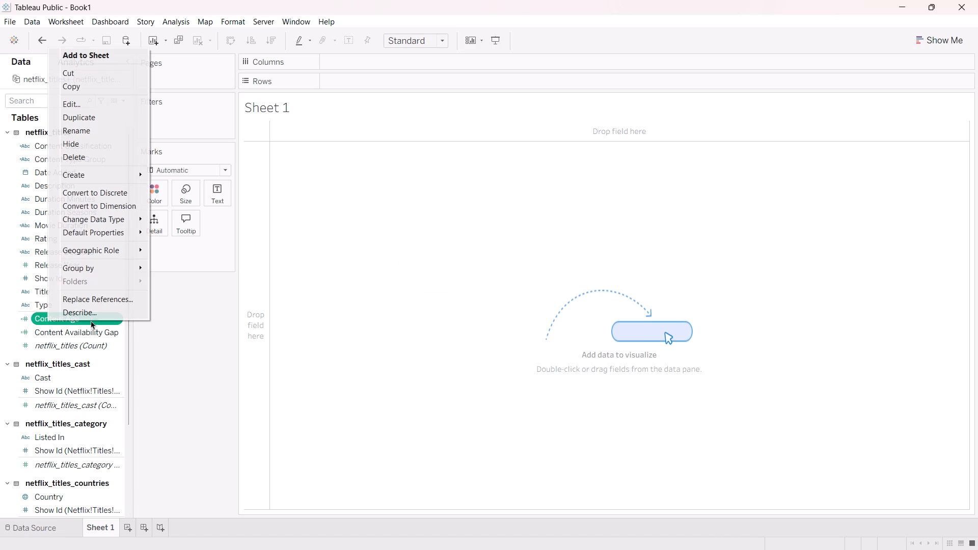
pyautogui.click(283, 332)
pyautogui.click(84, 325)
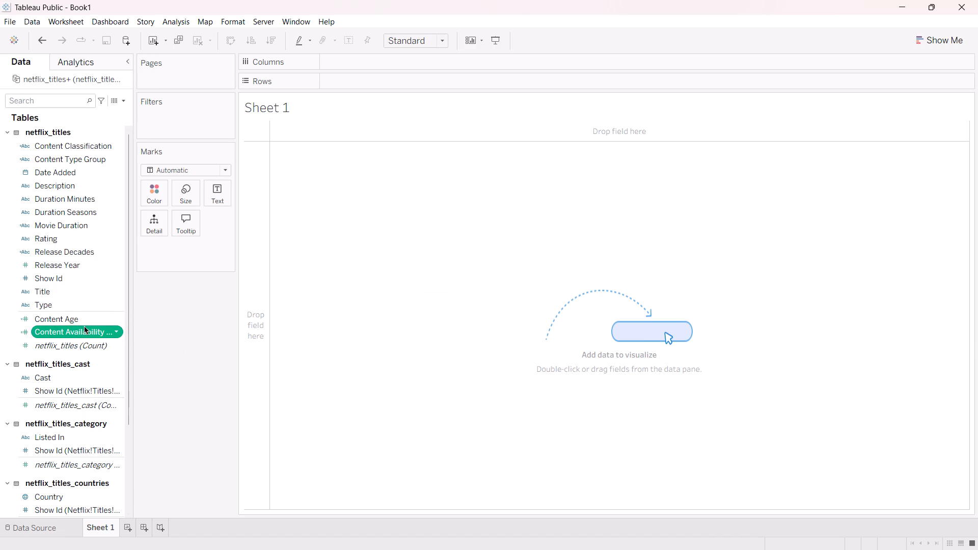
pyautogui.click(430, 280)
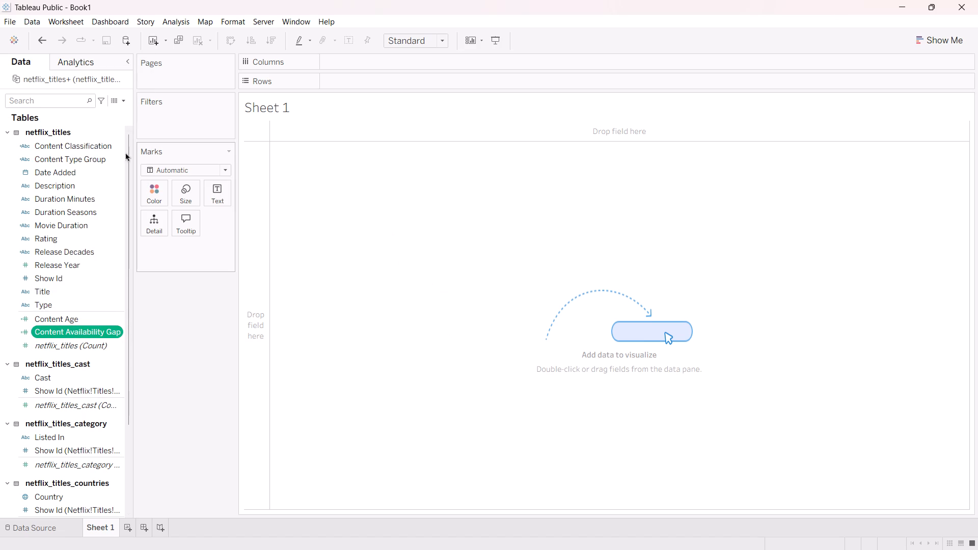
# Search the data fields for "Content" and "Content Type", and clear the search.
pyautogui.click(37, 104)
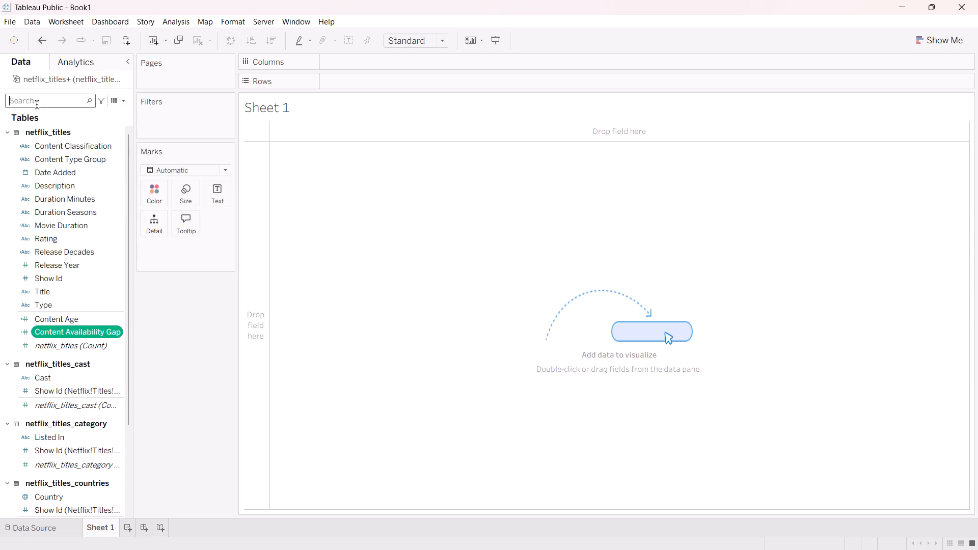
pyautogui.write('Content')
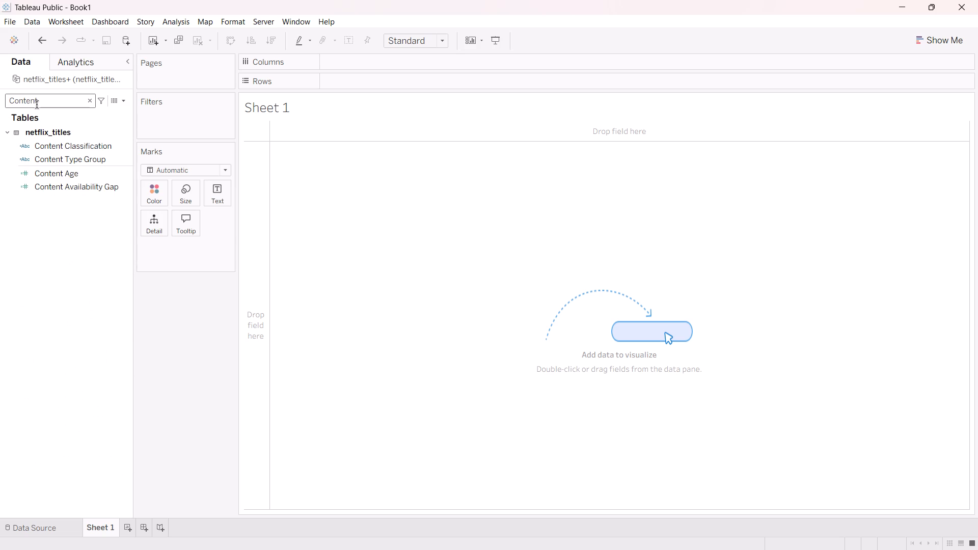
pyautogui.press('BackSpace')
pyautogui.press('BackSpace')
pyautogui.write('nt GTy')
pyautogui.press('BackSpace')
pyautogui.press('BackSpace')
pyautogui.press('BackSpace')
pyautogui.write('Type')
pyautogui.press('BackSpace')
pyautogui.press('BackSpace')
pyautogui.press('BackSpace')
pyautogui.press('BackSpace')
pyautogui.press('BackSpace')
pyautogui.press('BackSpace')
pyautogui.press('BackSpace')
pyautogui.press('BackSpace')
pyautogui.press('BackSpace')
pyautogui.press('BackSpace')
pyautogui.press('BackSpace')
pyautogui.press('BackSpace')
pyautogui.press('BackSpace')
pyautogui.press('BackSpace')
pyautogui.press('BackSpace')
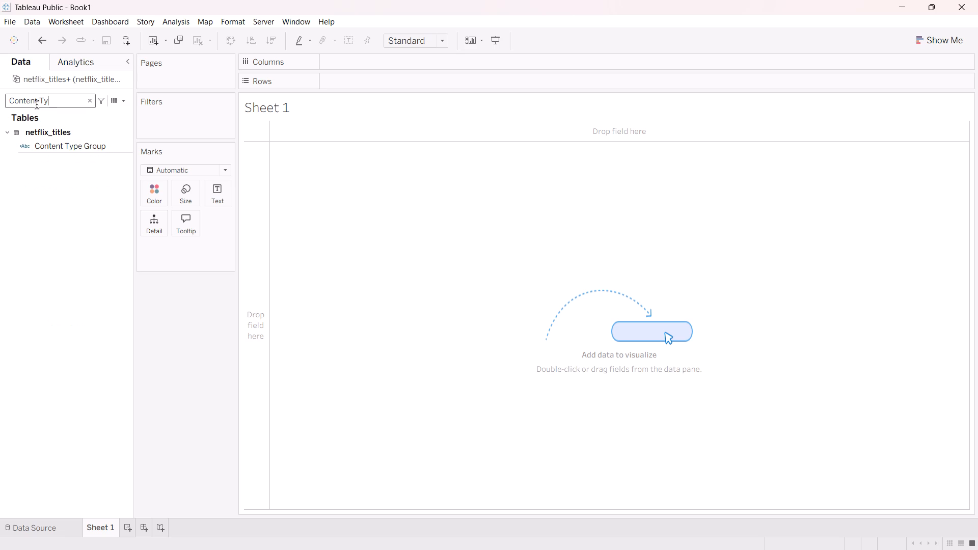
# Search the data fields for "Movie" and clear the search.
pyautogui.write('Movie')
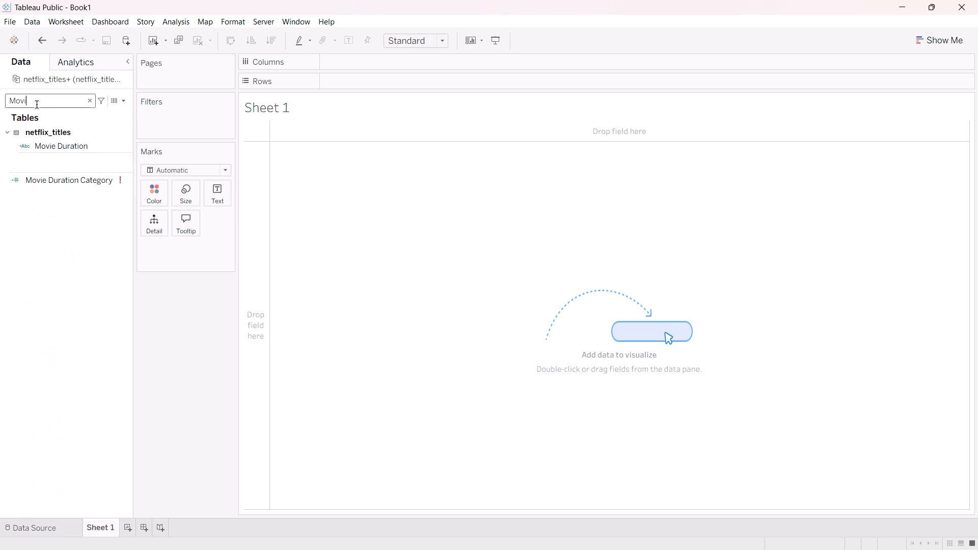
pyautogui.press('space')
pyautogui.press('BackSpace')
pyautogui.press('BackSpace')
pyautogui.press('BackSpace')
pyautogui.press('BackSpace')
pyautogui.press('BackSpace')
pyautogui.press('BackSpace')
pyautogui.press('BackSpace')
pyautogui.press('BackSpace')
pyautogui.press('BackSpace')
pyautogui.press('BackSpace')
pyautogui.press('BackSpace')
pyautogui.press('BackSpace')
pyautogui.press('BackSpace')
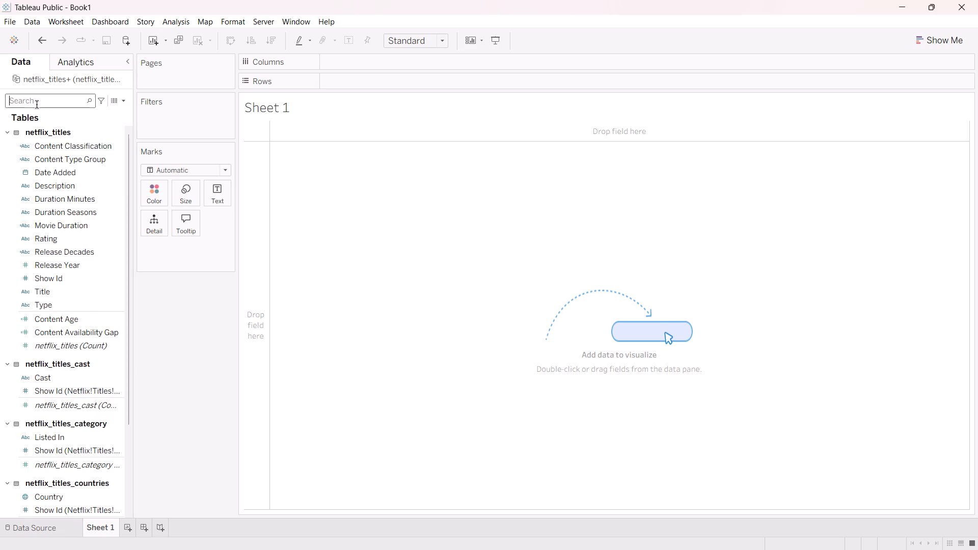
# Filter the data fields by "Conten" to review the content-related fields, and clear the search.
pyautogui.write('Conten')
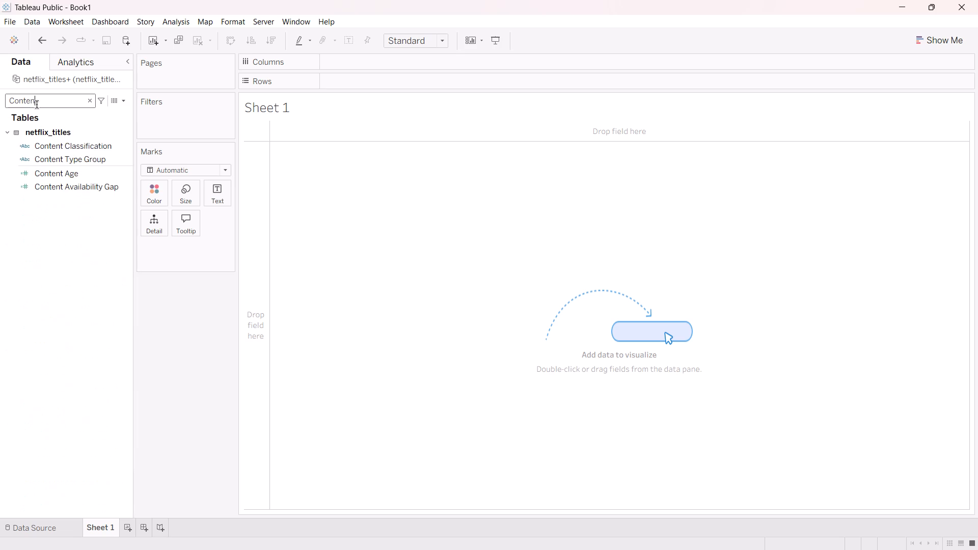
pyautogui.click(476, 241)
pyautogui.click(88, 101)
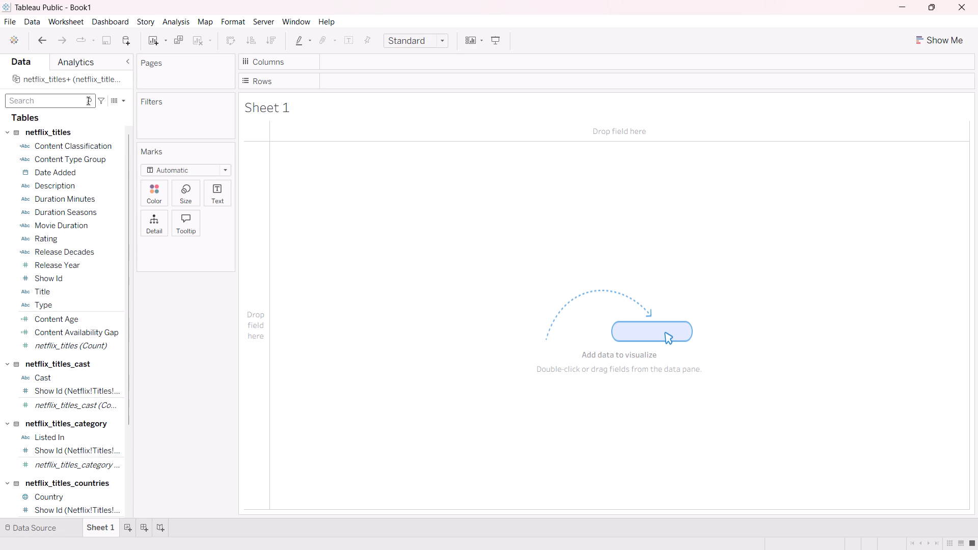
# Search the fields for "Decade", review the Release Decades calculation, close it unedited and clear the search.
pyautogui.write('Decas')
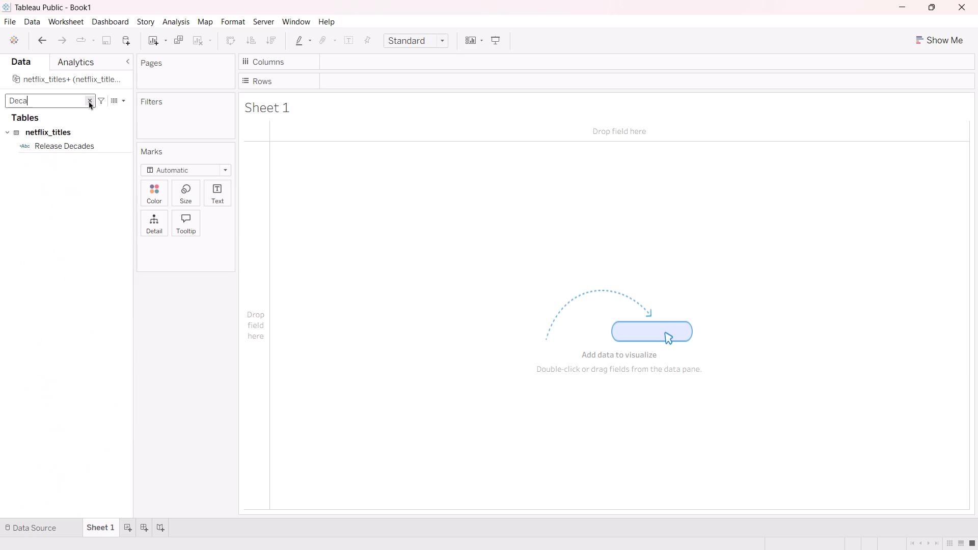
pyautogui.press('BackSpace')
pyautogui.write('de')
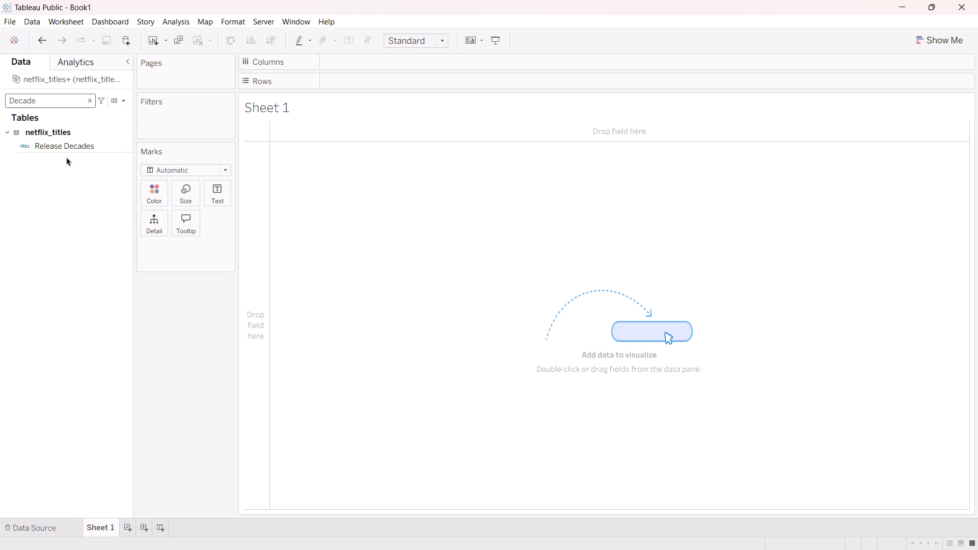
pyautogui.rightClick(68, 148)
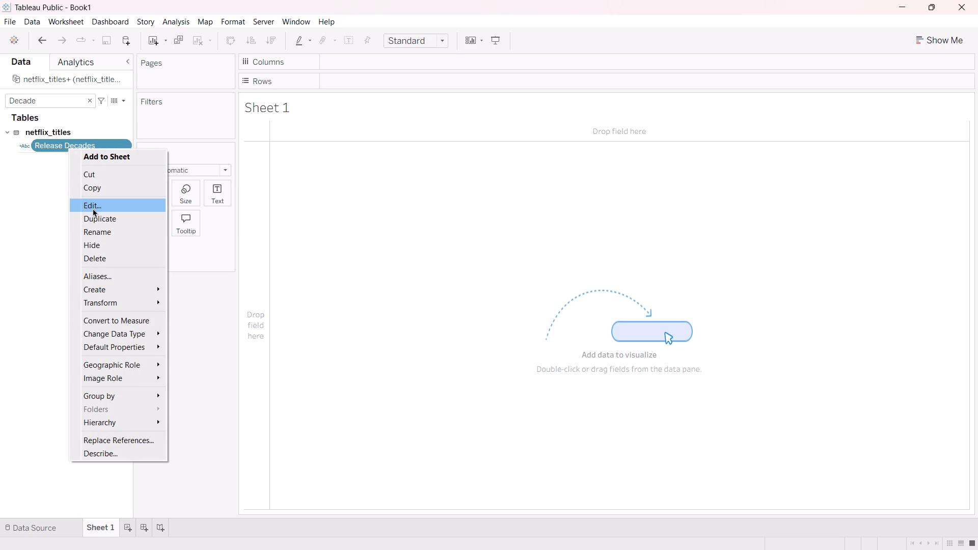
pyautogui.click(92, 208)
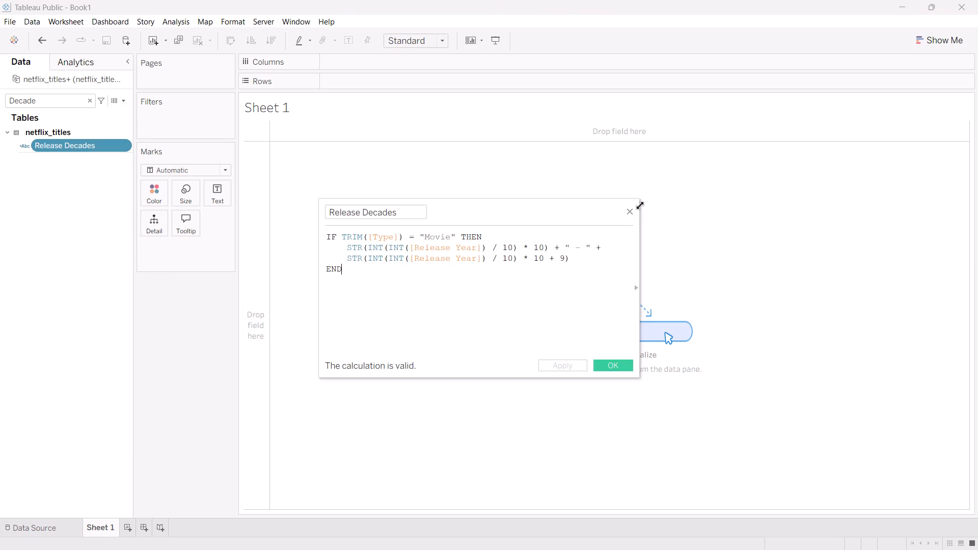
pyautogui.click(624, 210)
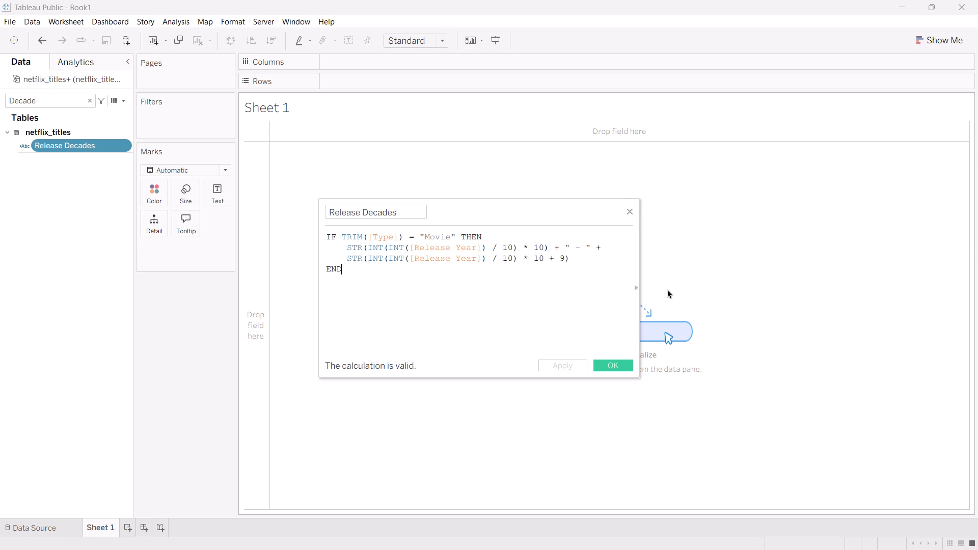
pyautogui.click(629, 210)
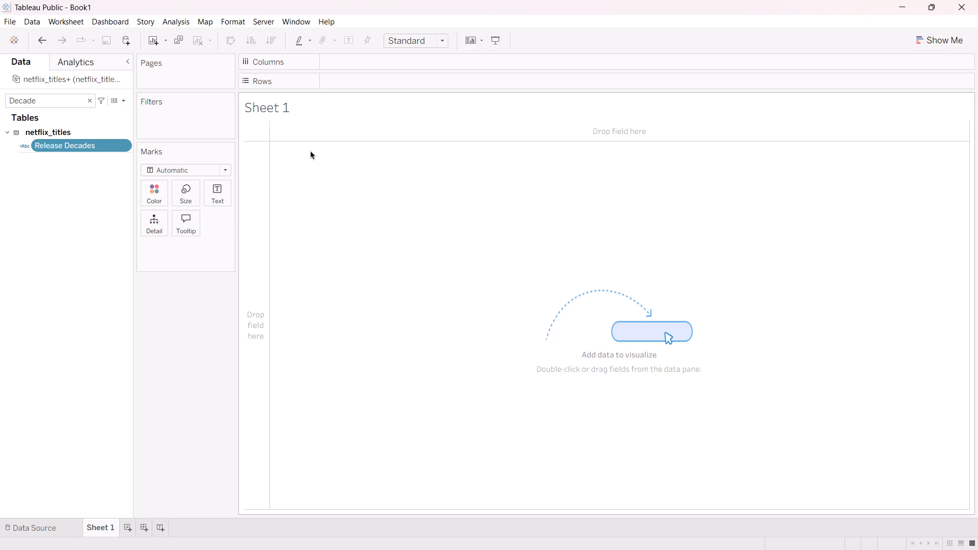
pyautogui.click(310, 150)
pyautogui.click(90, 98)
pyautogui.click(357, 188)
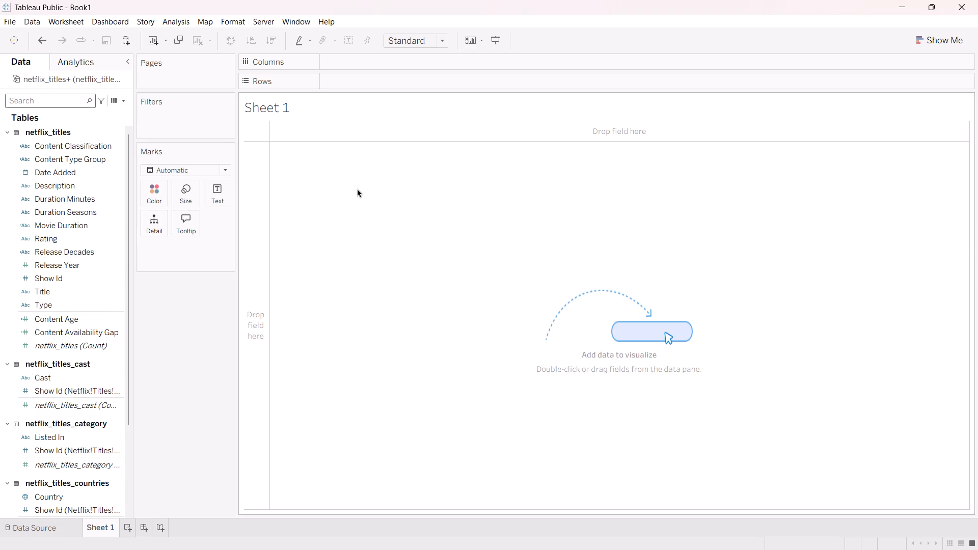
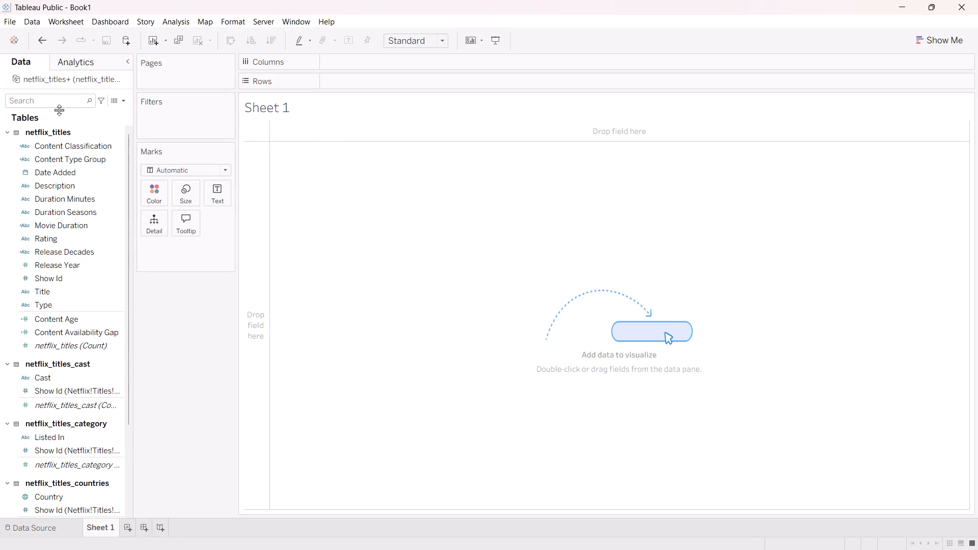
# Open the Content Classification calculated field for editing and copy its entire CASE formula.
pyautogui.rightClick(75, 149)
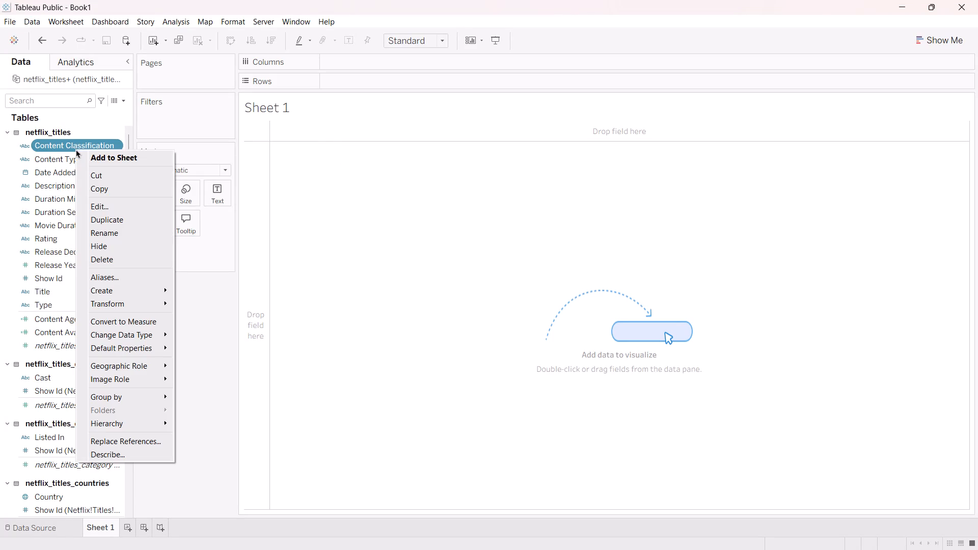
pyautogui.click(101, 208)
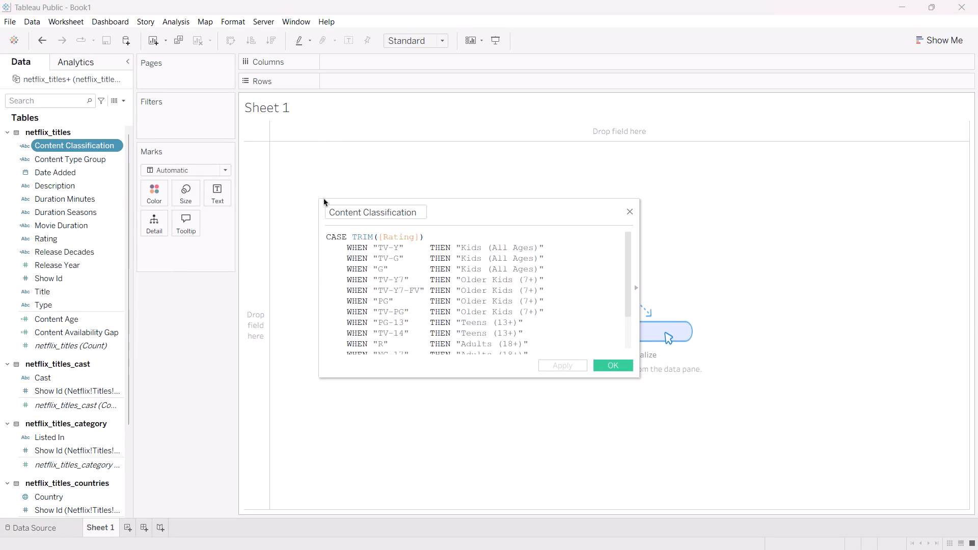
pyautogui.click(537, 269)
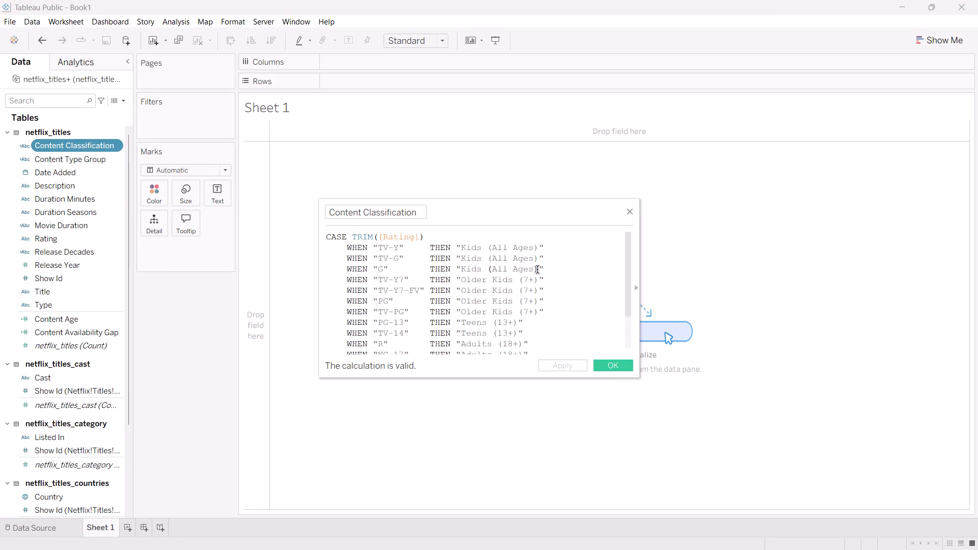
pyautogui.hotkey('ctrl', 'a')
pyautogui.hotkey('ctrl', 'c')
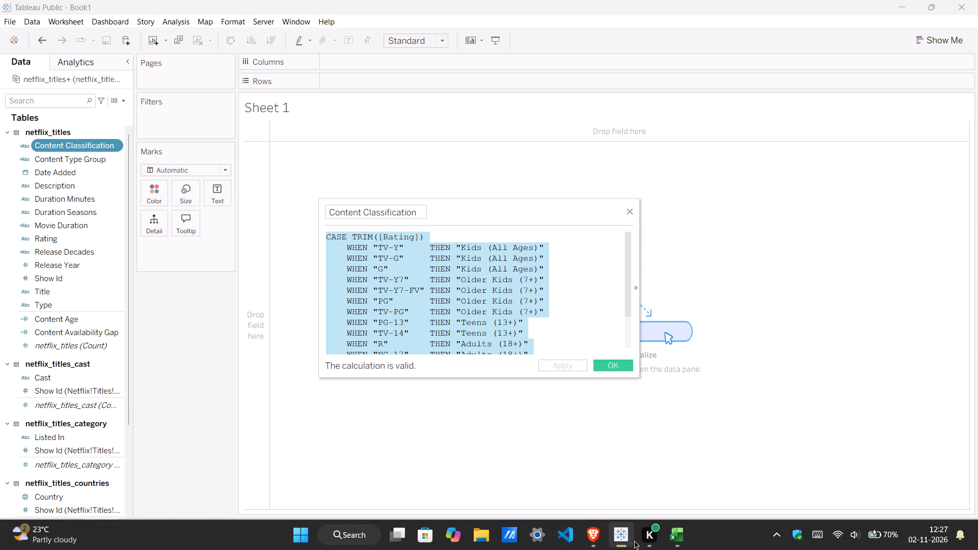
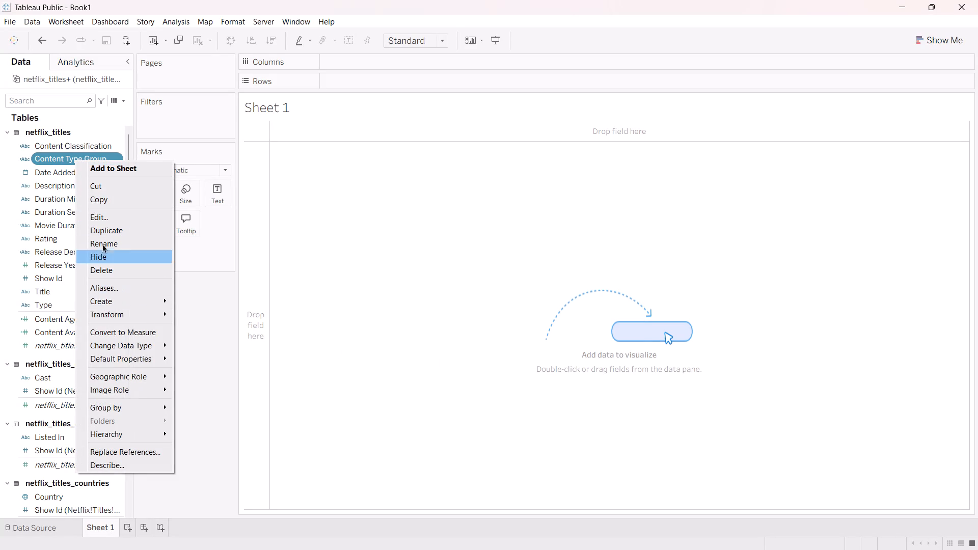
# Open the Content Type Group calculated field in the netflix_titles table for editing.
pyautogui.click(103, 215)
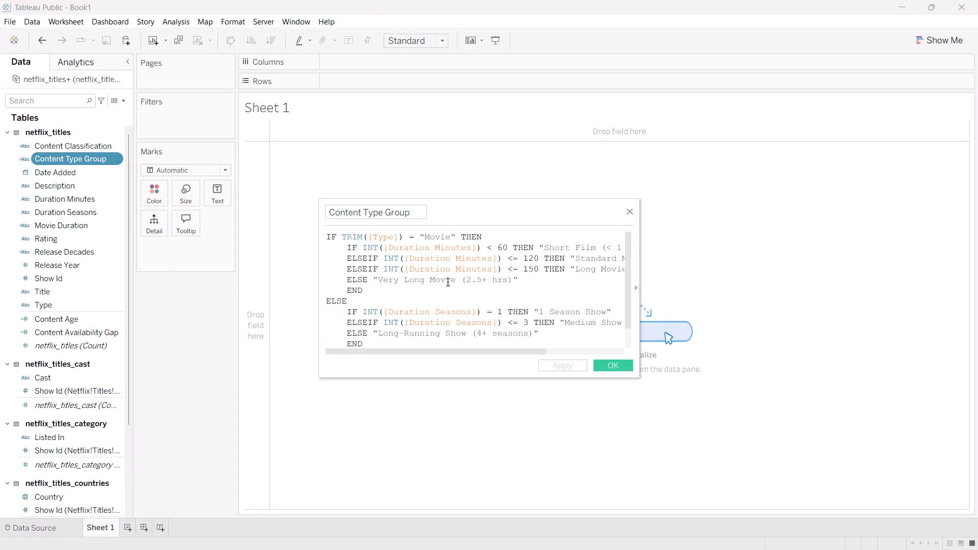
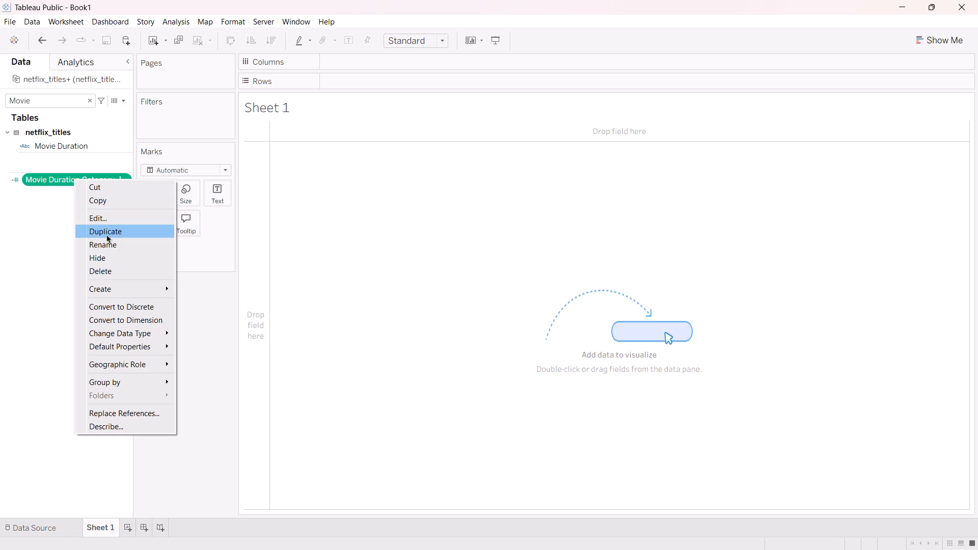
# Delete the extra Movie Duration Category calculated field listed below the netflix_titles table.
pyautogui.click(107, 274)
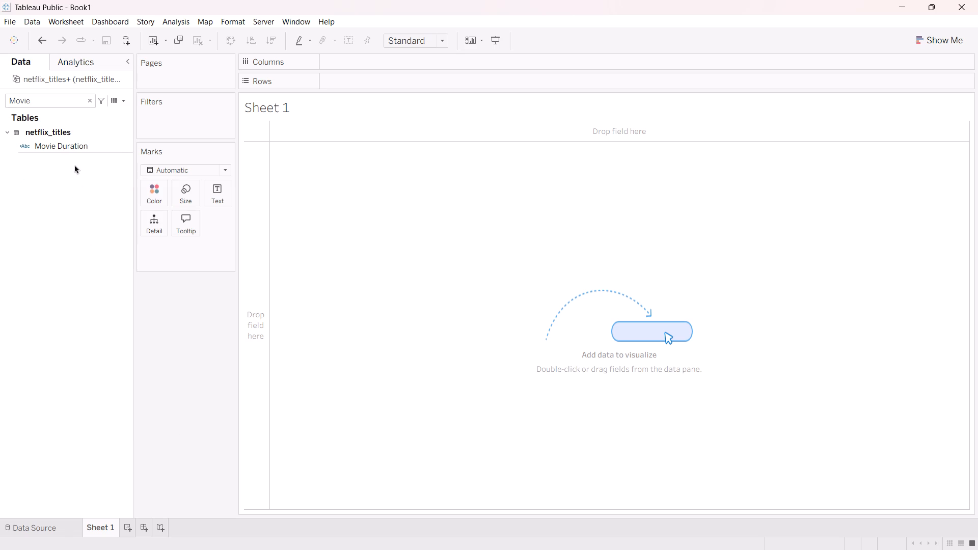
# Open the Movie Duration calculated field in the netflix_titles table for editing, with its name ready to change.
pyautogui.rightClick(68, 145)
pyautogui.click(92, 200)
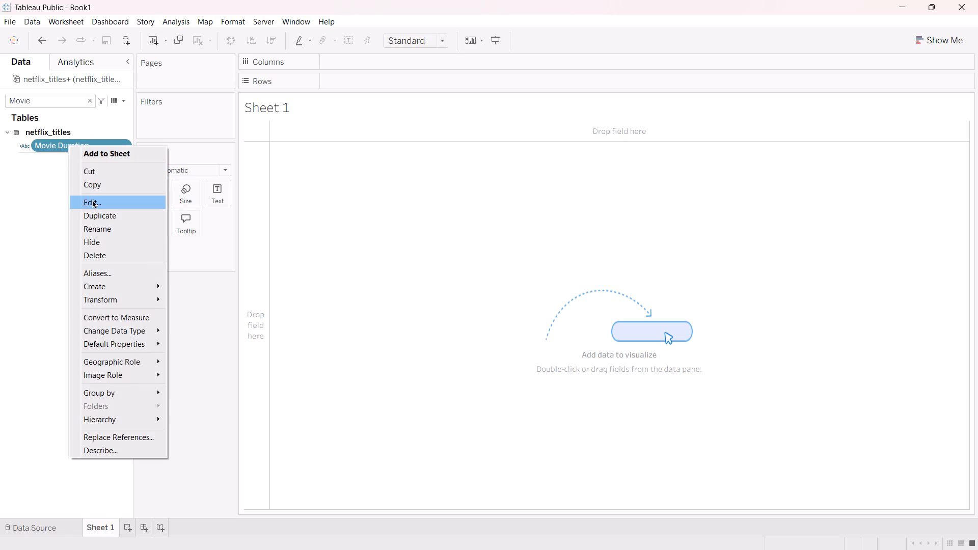
pyautogui.click(386, 211)
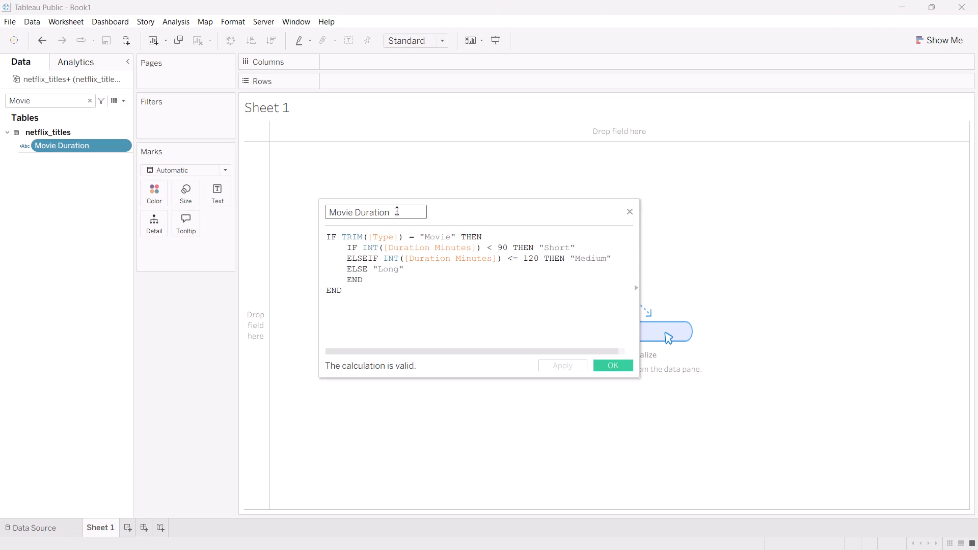
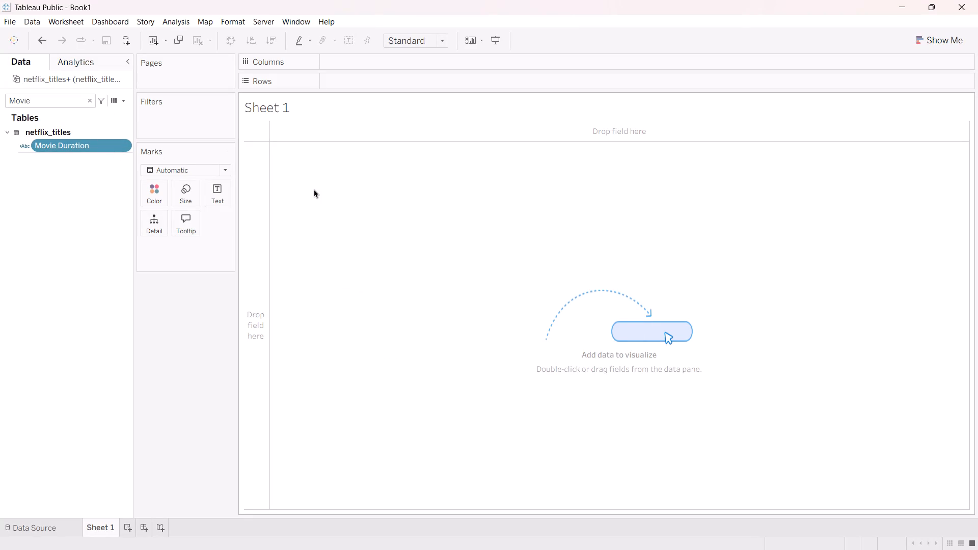
# Filter the data fields by "Rel" and open the Release Decades calculated field in the netflix_titles table for editing.
pyautogui.click(35, 197)
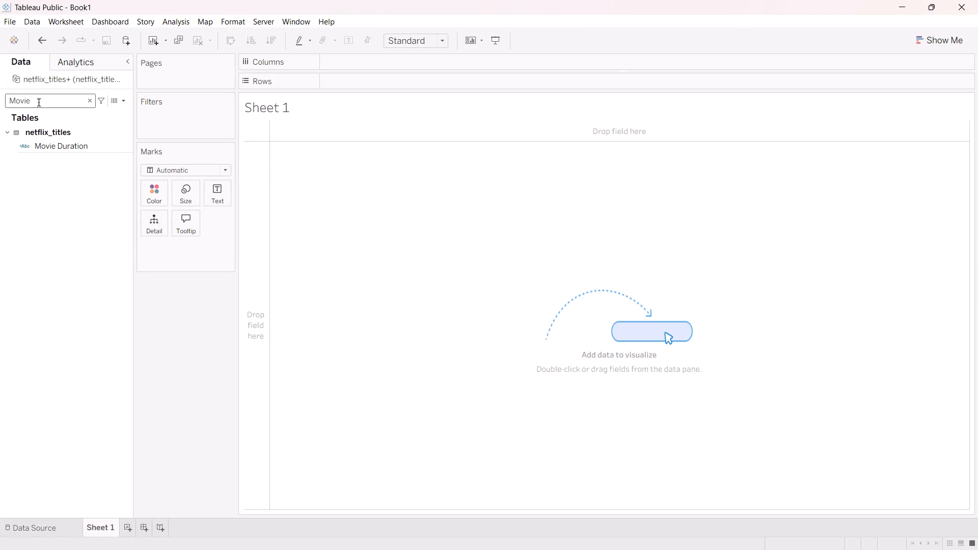
pyautogui.moveTo(34, 107); pyautogui.dragTo(43, 103)
pyautogui.press('BackSpace')
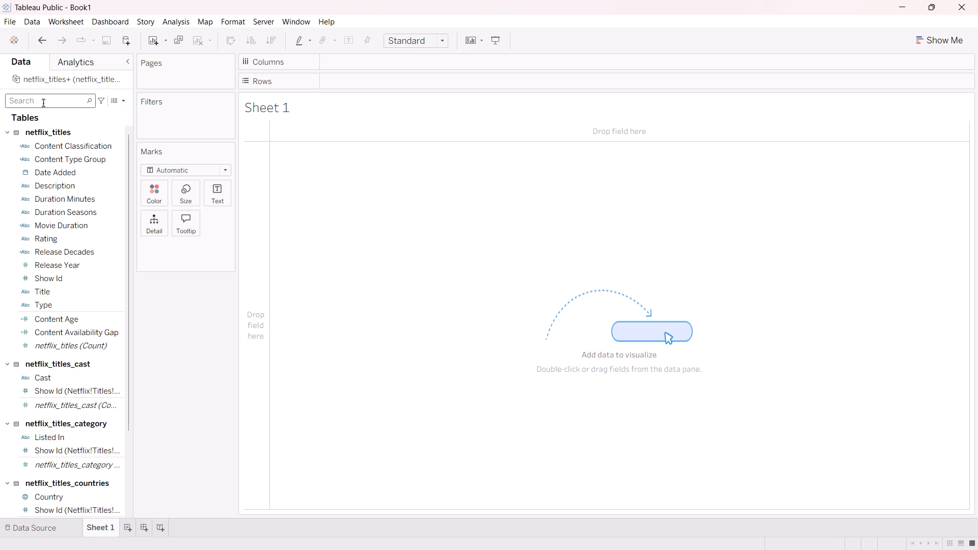
pyautogui.write('Rel')
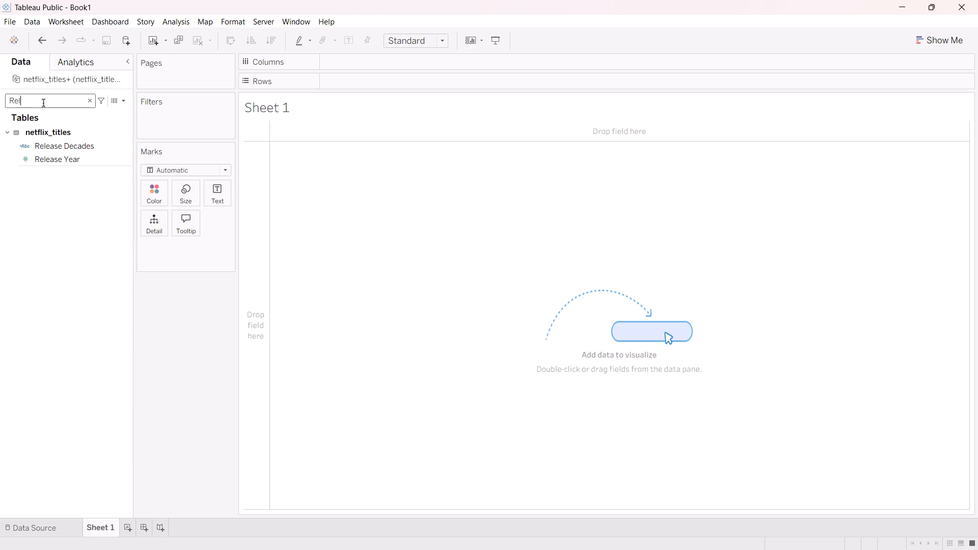
pyautogui.rightClick(79, 149)
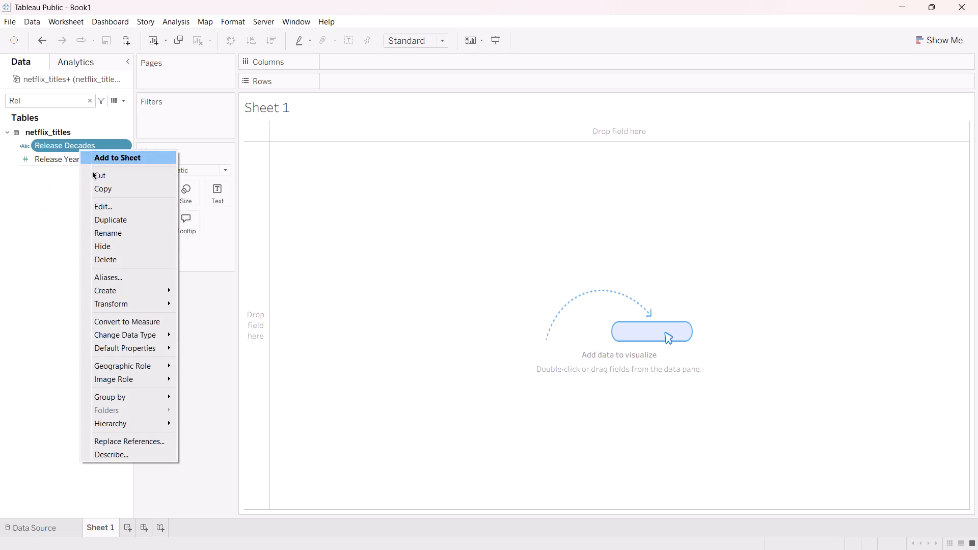
pyautogui.click(105, 205)
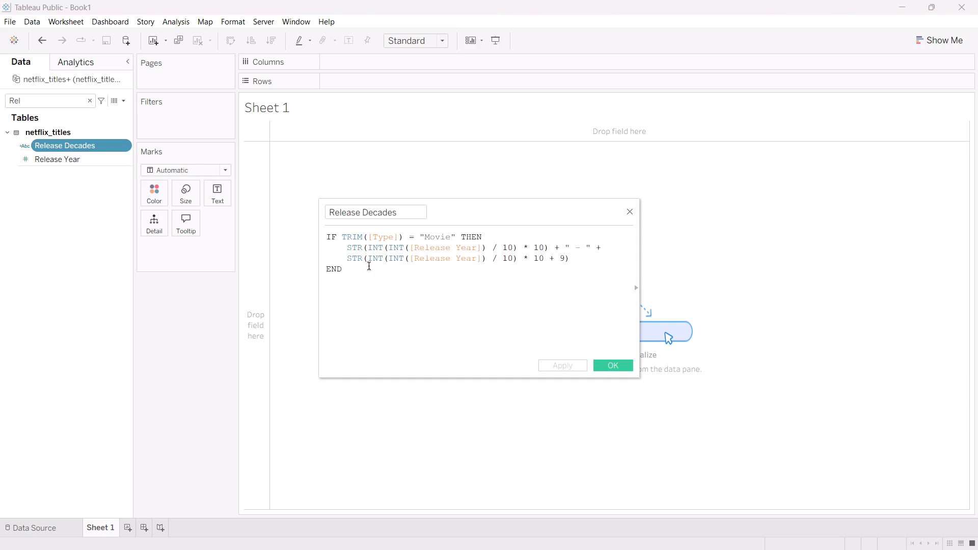
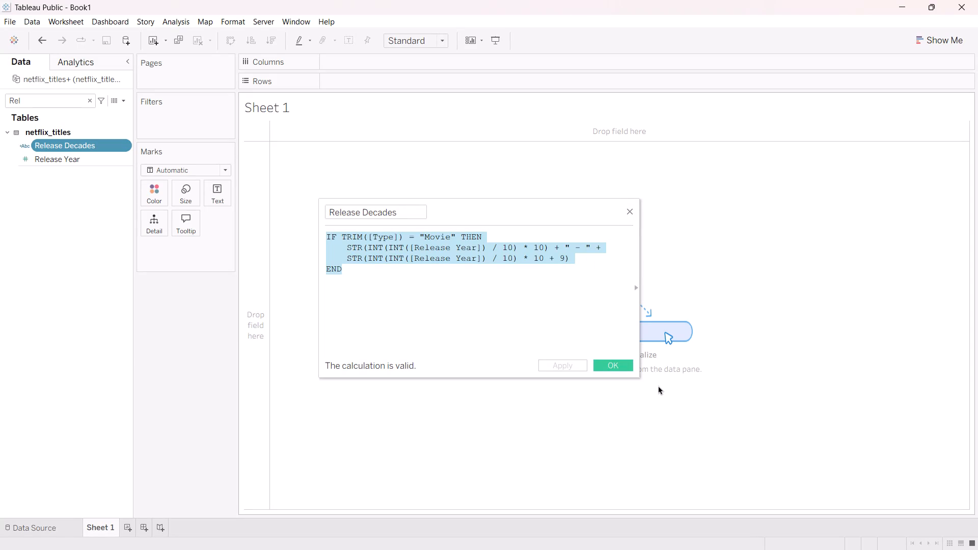
# Accept the Release Decades calculation and close its editor.
pyautogui.click(619, 365)
# Filter the data fields by "Con" and open the Content Age calculated field in the netflix_titles table for editing.
pyautogui.moveTo(57, 100); pyautogui.dragTo(42, 104)
pyautogui.write('Con')
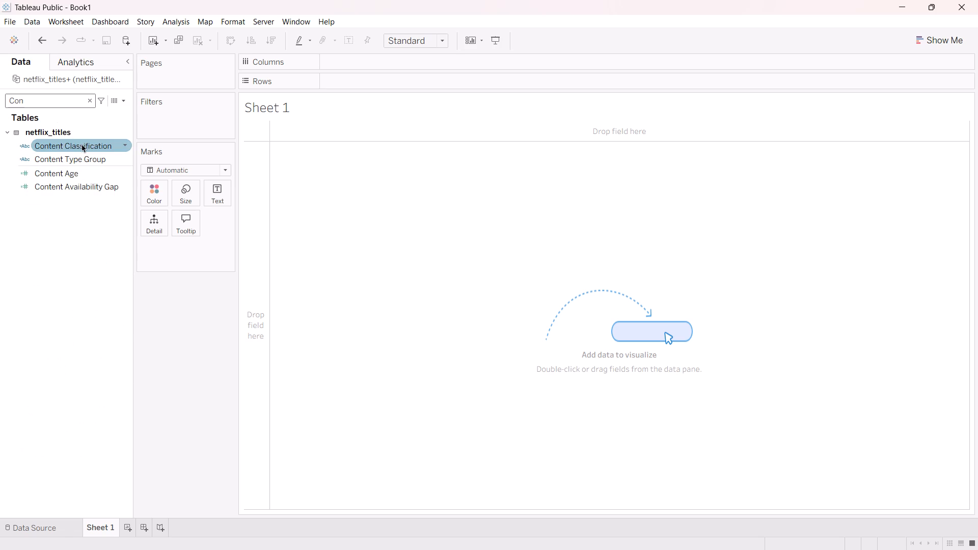
pyautogui.rightClick(74, 184)
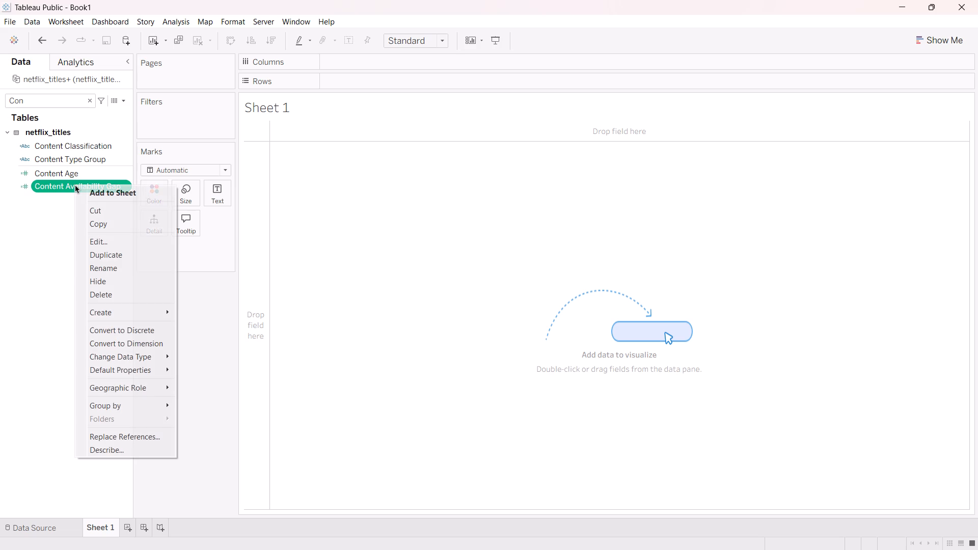
pyautogui.rightClick(62, 171)
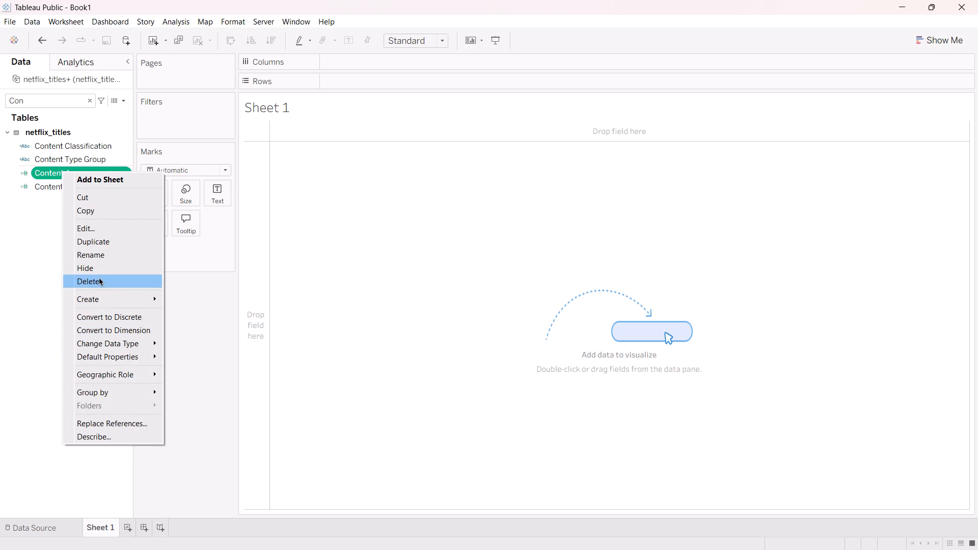
pyautogui.click(93, 222)
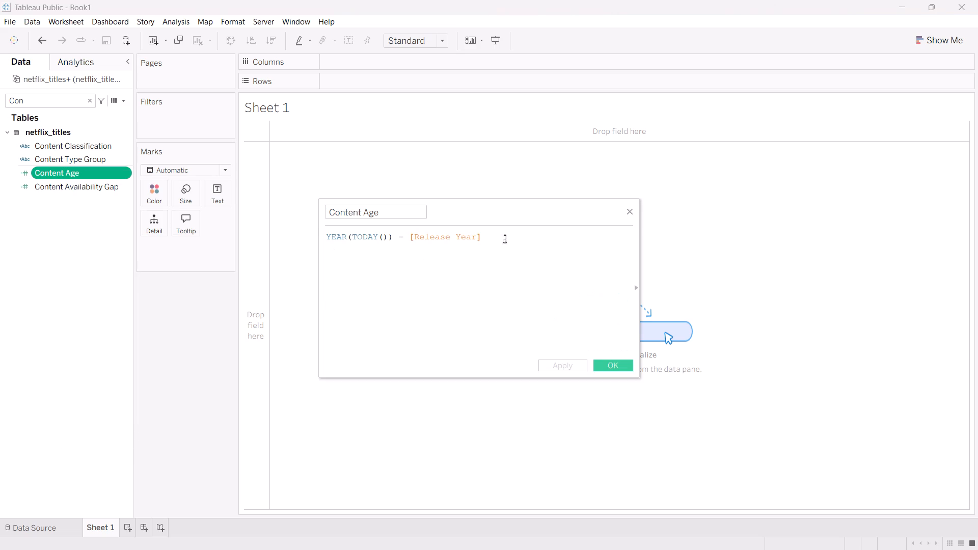
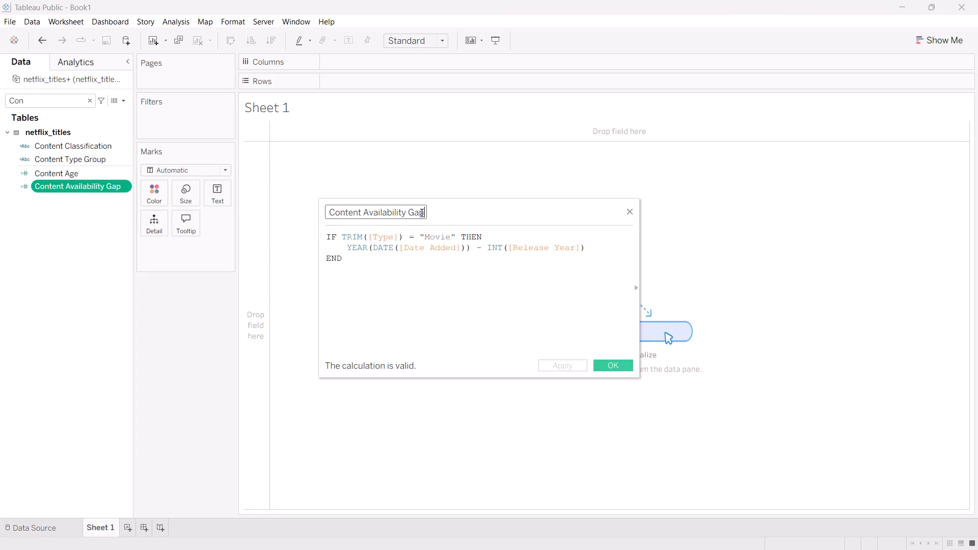
# Select the name of the Content Availability Gap calculated field in its calculation editor.
pyautogui.click(422, 213)
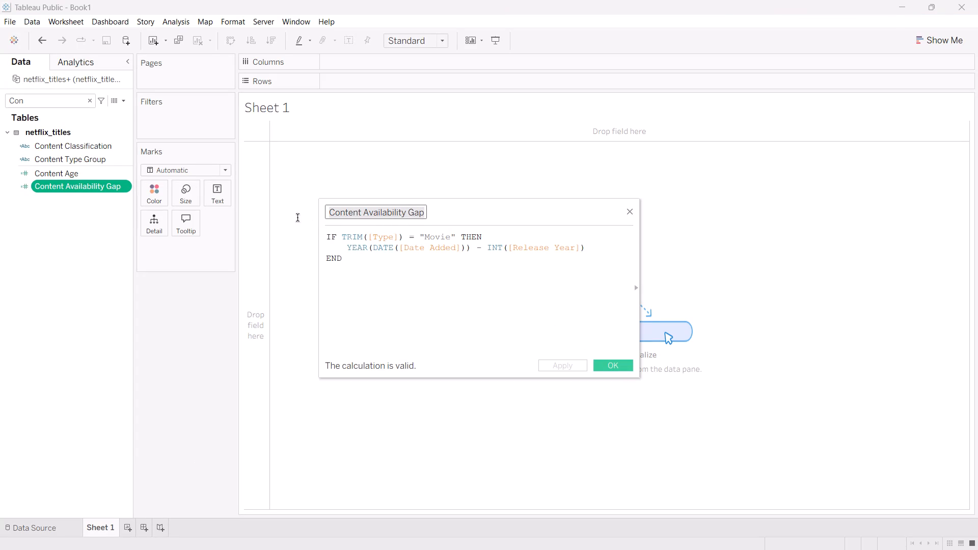
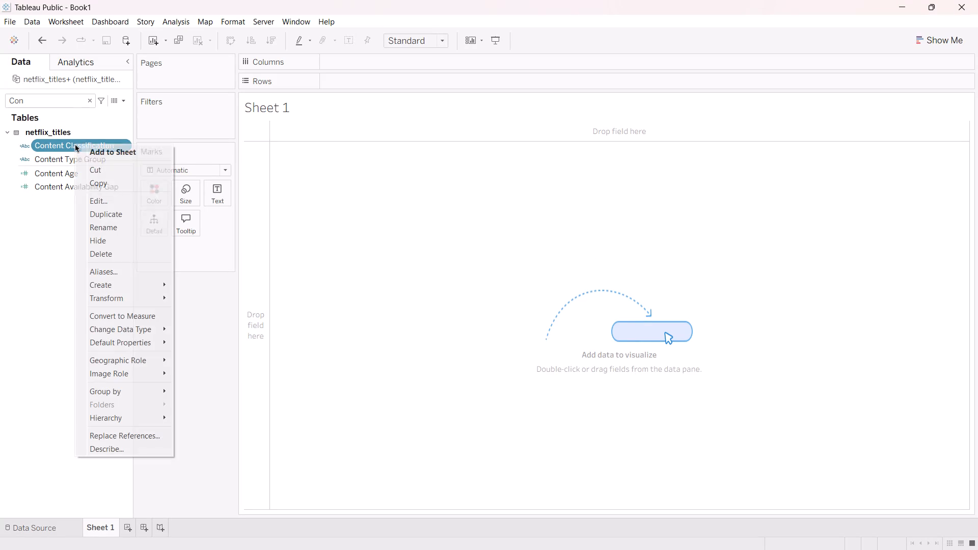
# Open the Content Classification calculated field for editing.
pyautogui.click(106, 205)
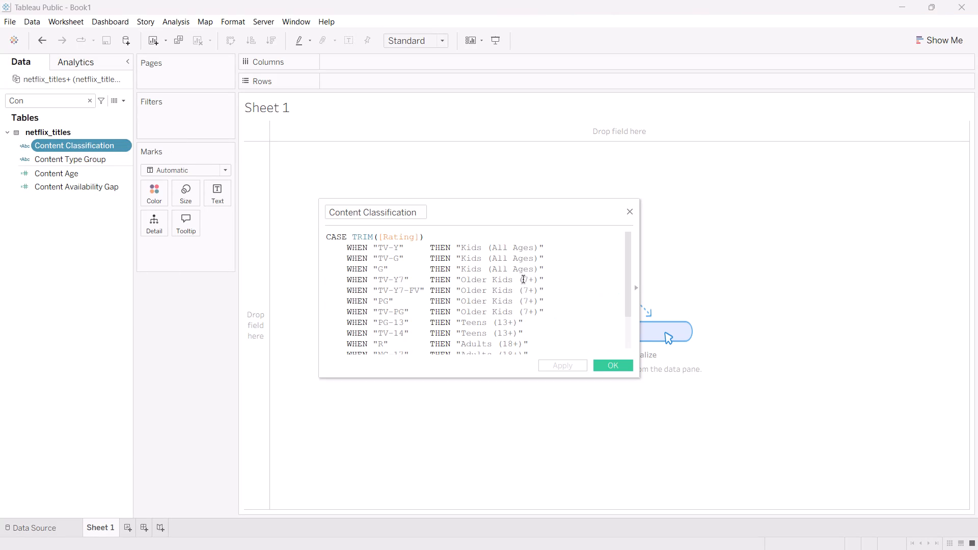
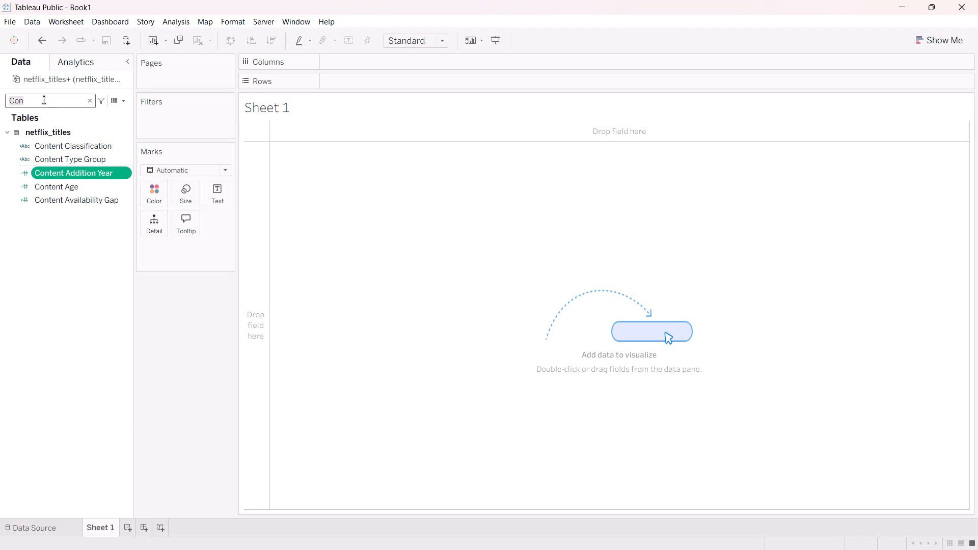
# Clear the field search text so the full list of fields in all netflix_titles tables is shown.
pyautogui.press('BackSpace')
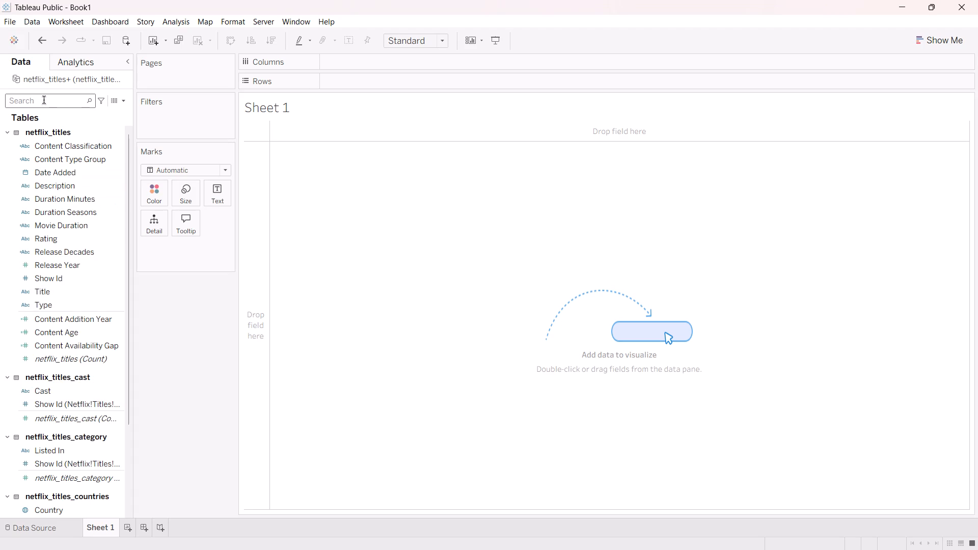